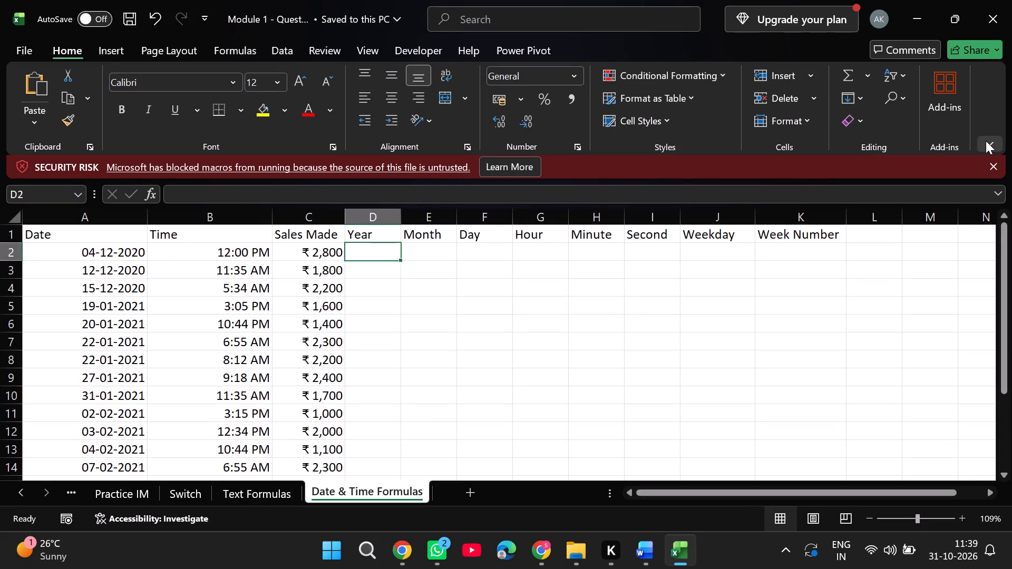
Dismiss the security notice about blocked macros.
{"action": "left_click", "coordinate": [993, 169]}
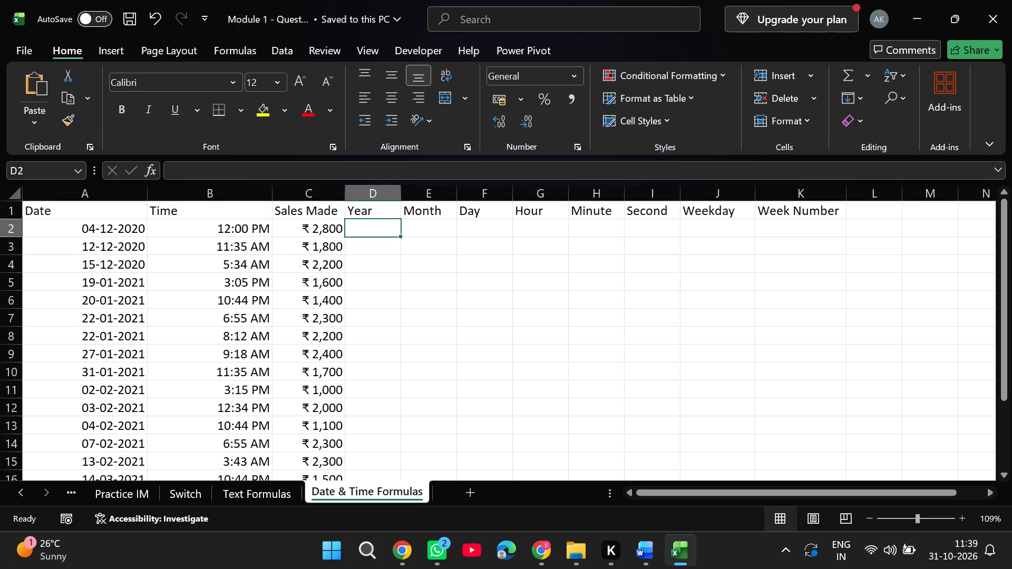
Enter =YEAR(A2:A16) in cell D2 to fill the Year column from the dates.
{"action": "key", "text": "equal"}
{"action": "type", "text": "year"}
{"action": "key", "text": "shift+parenleft"}
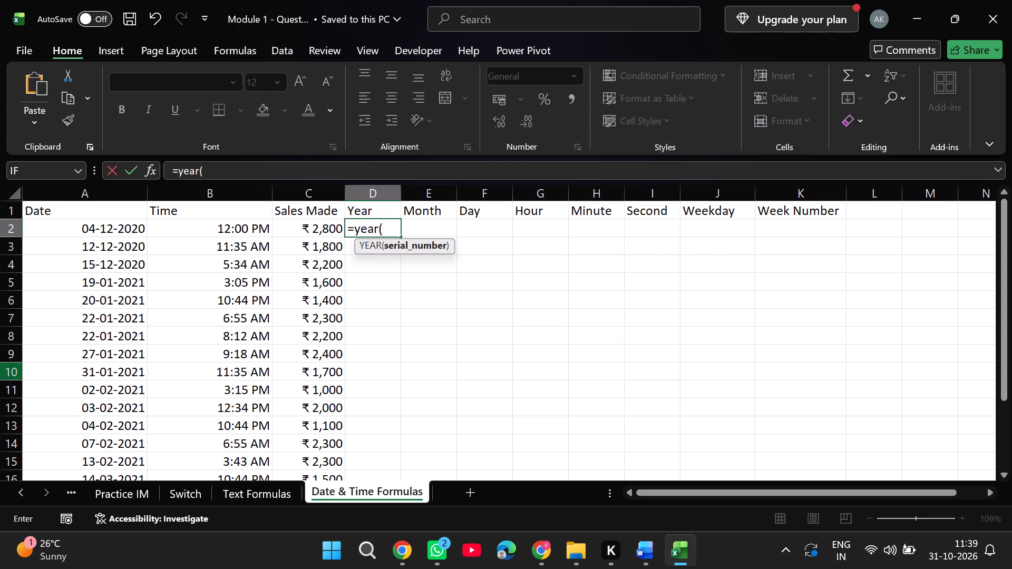
{"action": "left_click_drag", "start_coordinate": [105, 229], "coordinate": [81, 430]}
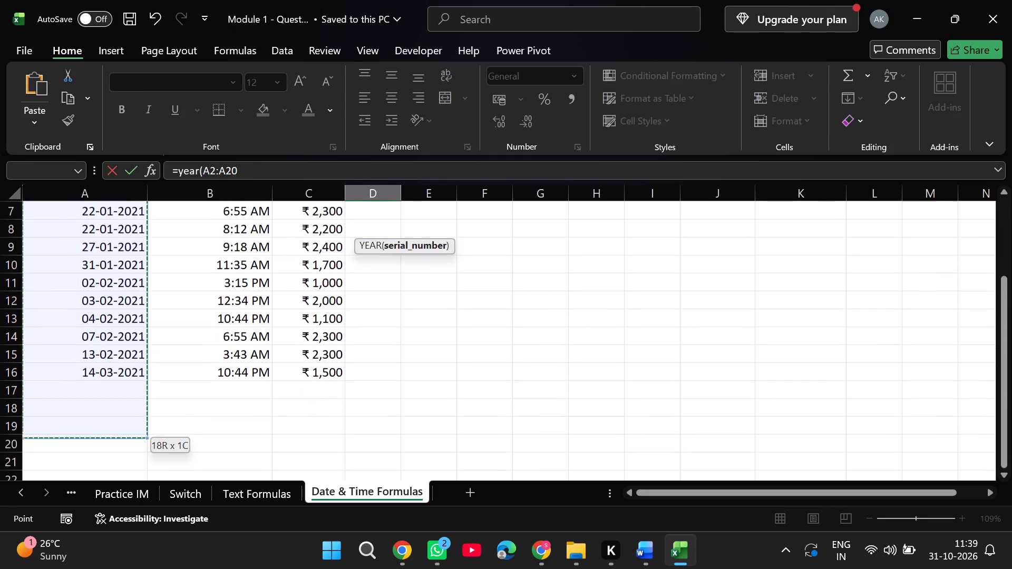
{"action": "left_click_drag", "start_coordinate": [81, 430], "coordinate": [93, 370]}
{"action": "key", "text": "shift+parenright"}
{"action": "key", "text": "Return"}
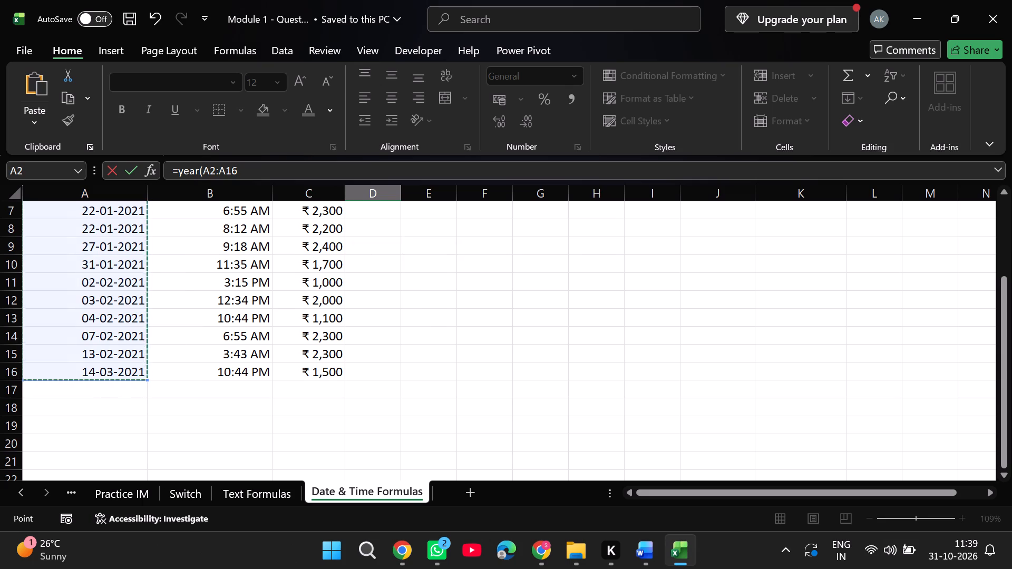
Enter =MONTH(A2:A16) in cell E2 to fill the Month column from the dates.
{"action": "scroll", "coordinate": [456, 350], "scroll_direction": "up", "scroll_amount": 1}
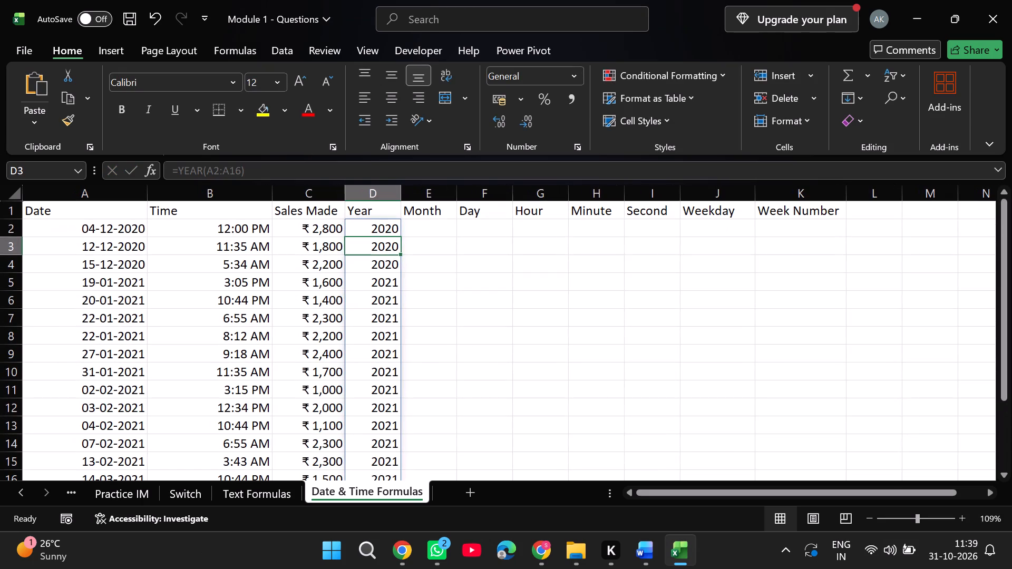
{"action": "left_click", "coordinate": [438, 230]}
{"action": "type", "text": "=month"}
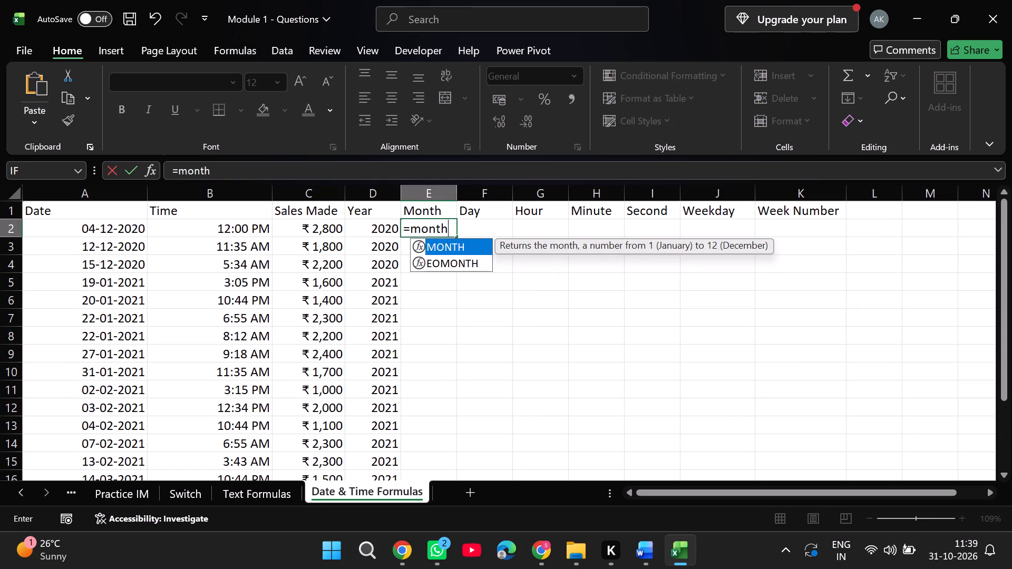
{"action": "key", "text": "shift+parenleft"}
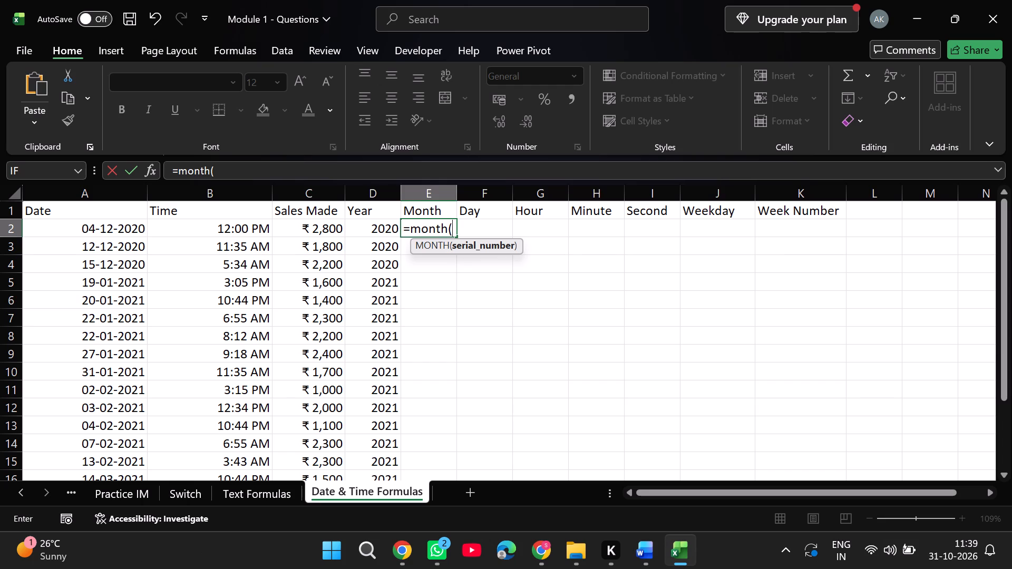
{"action": "left_click_drag", "start_coordinate": [104, 231], "coordinate": [118, 424]}
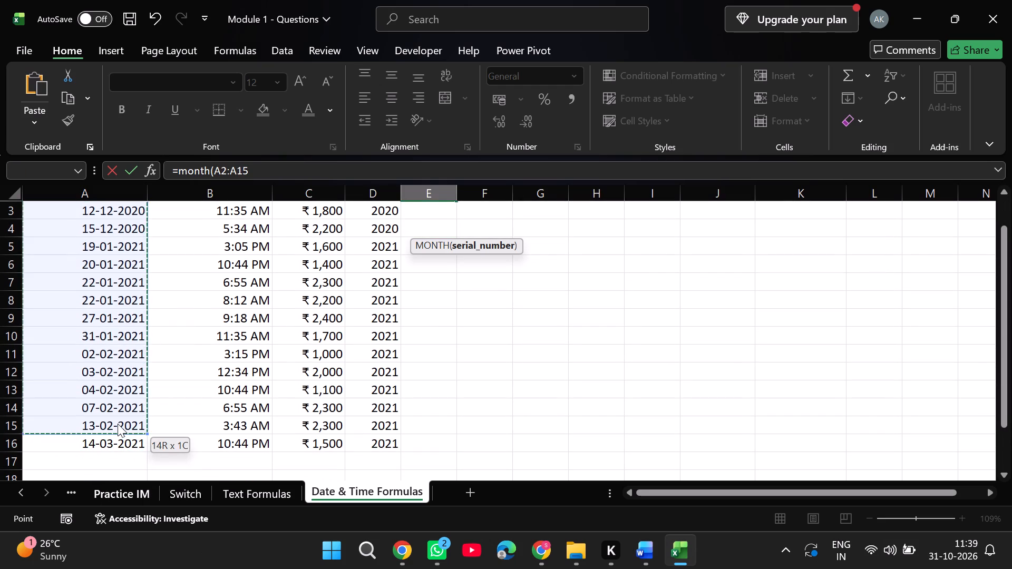
{"action": "left_click_drag", "start_coordinate": [118, 424], "coordinate": [117, 439]}
{"action": "key", "text": "shift+parenright"}
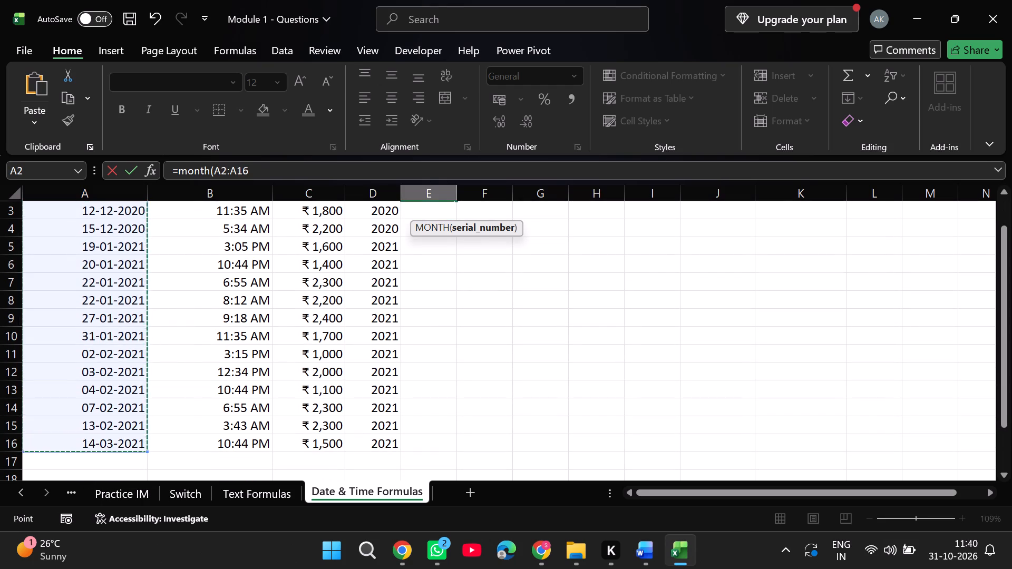
{"action": "key", "text": "Return"}
Enter =DAY(A2:A16) in cell F2 to fill the Day column from the dates.
{"action": "scroll", "coordinate": [639, 365], "scroll_direction": "up", "scroll_amount": 1}
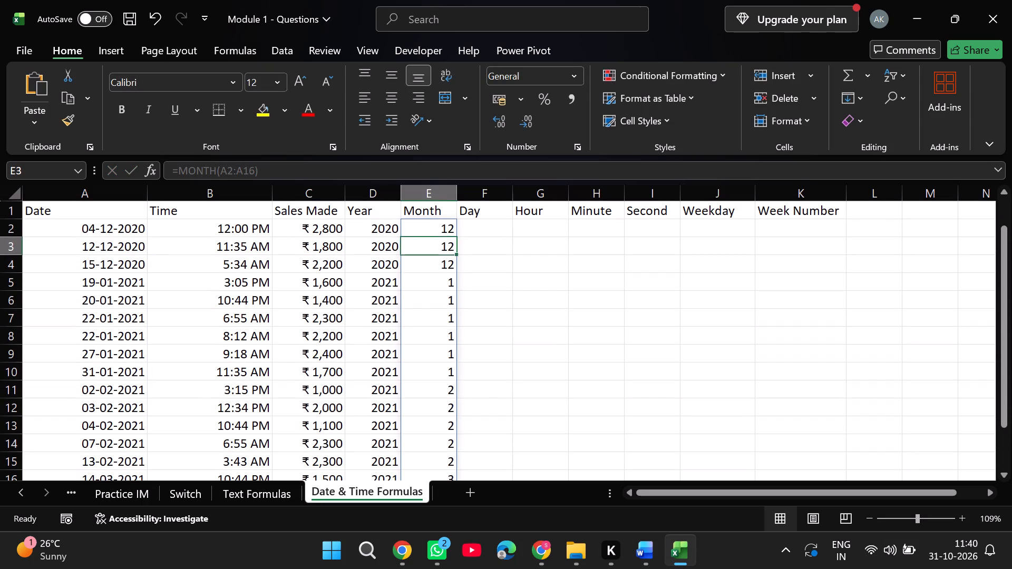
{"action": "left_click", "coordinate": [500, 224]}
{"action": "type", "text": "=day"}
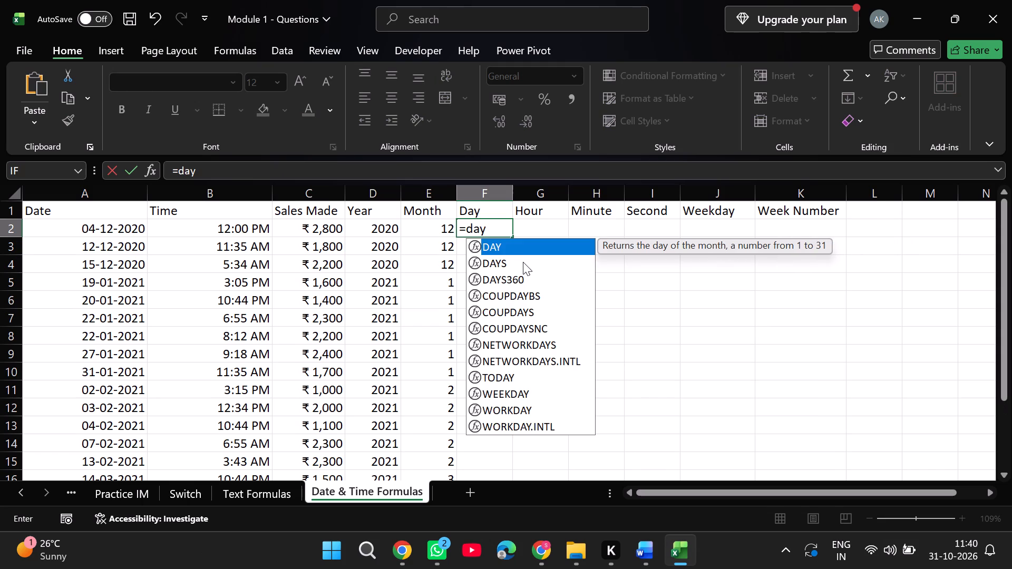
{"action": "key", "text": "shift+parenleft"}
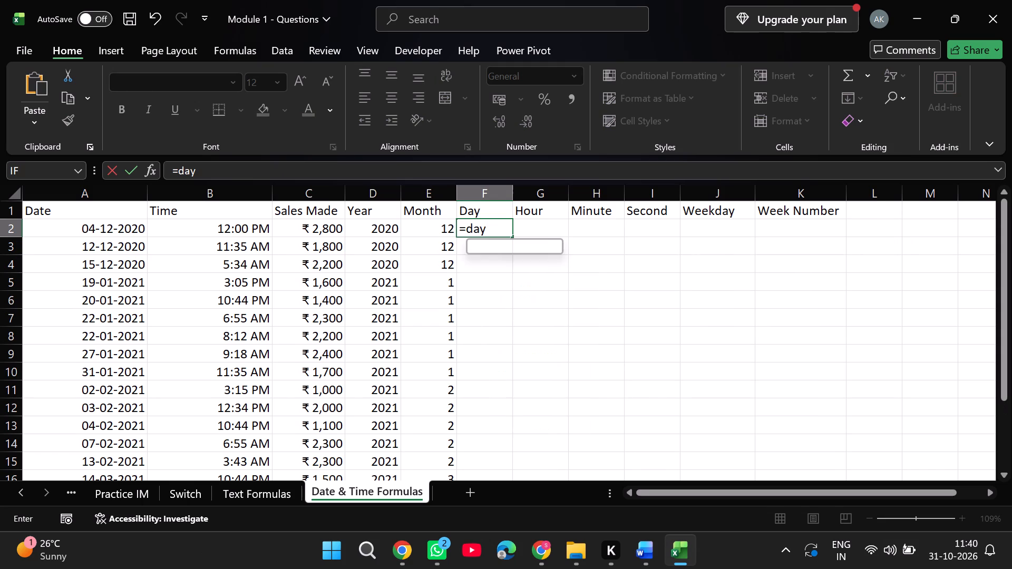
{"action": "left_click_drag", "start_coordinate": [110, 228], "coordinate": [111, 475]}
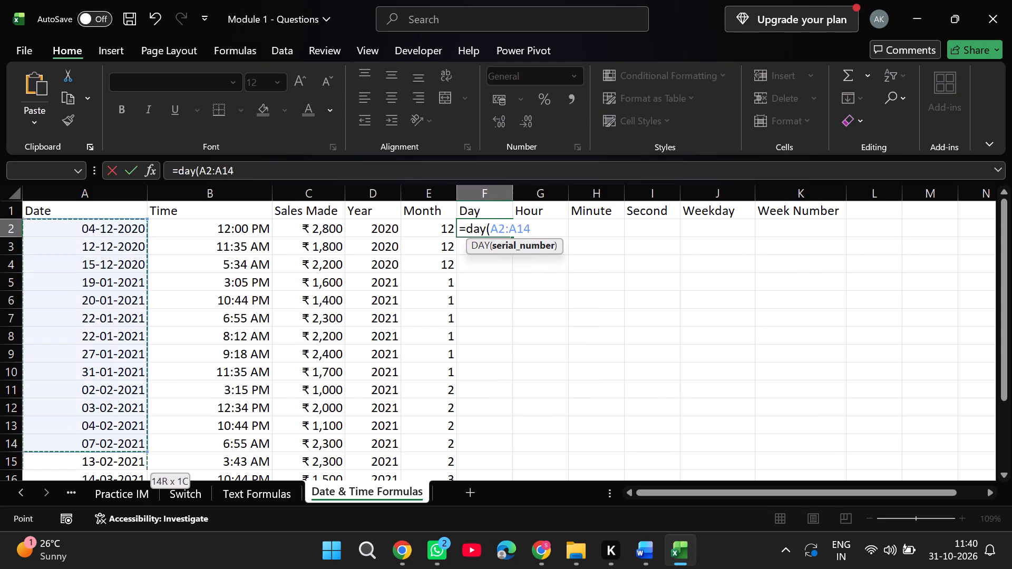
{"action": "left_click_drag", "start_coordinate": [111, 475], "coordinate": [118, 394]}
{"action": "key", "text": "shift+parenright"}
{"action": "key", "text": "Return"}
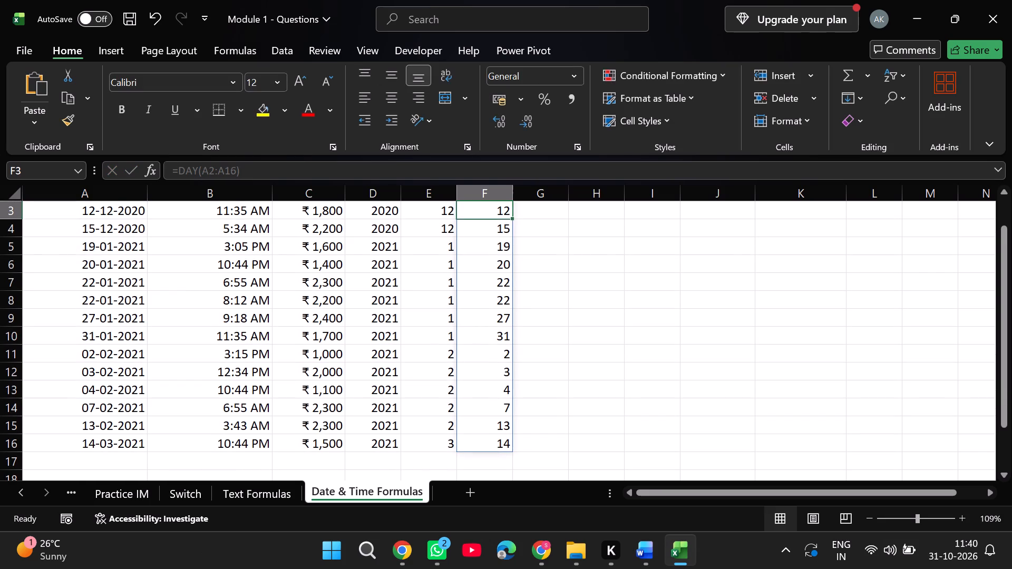
Enter =HOUR(B2:B16) in cell G2 to fill the Hour column from the times.
{"action": "scroll", "coordinate": [370, 395], "scroll_direction": "up", "scroll_amount": 1}
{"action": "left_click", "coordinate": [558, 230]}
{"action": "type", "text": "=hour"}
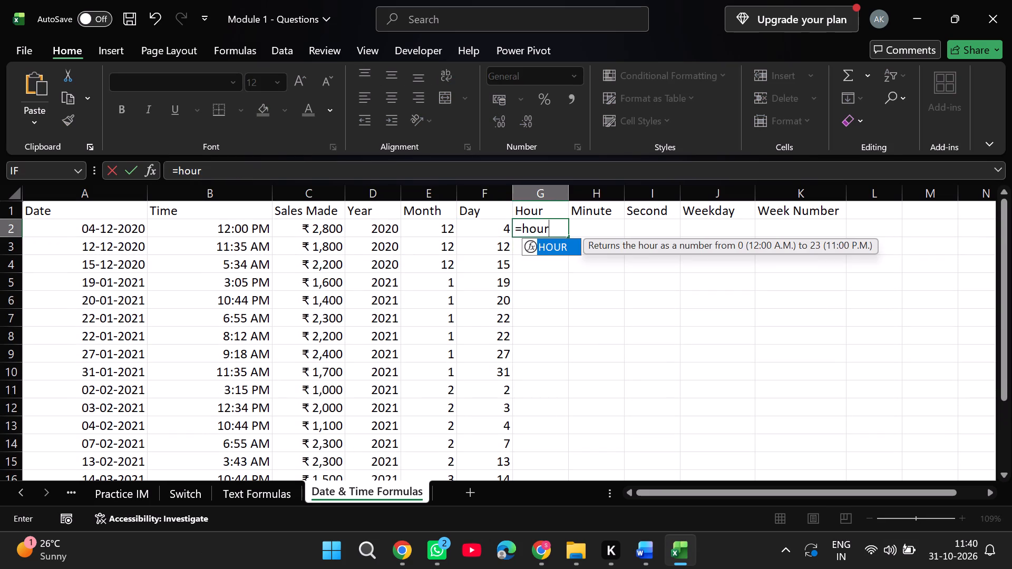
{"action": "key", "text": "shift+parenleft"}
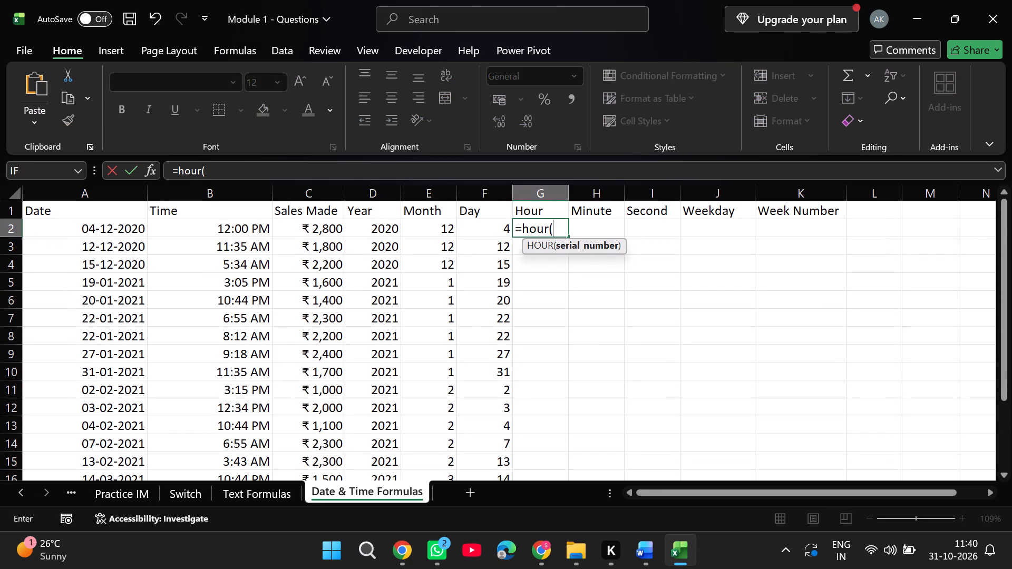
{"action": "left_click_drag", "start_coordinate": [241, 228], "coordinate": [245, 442]}
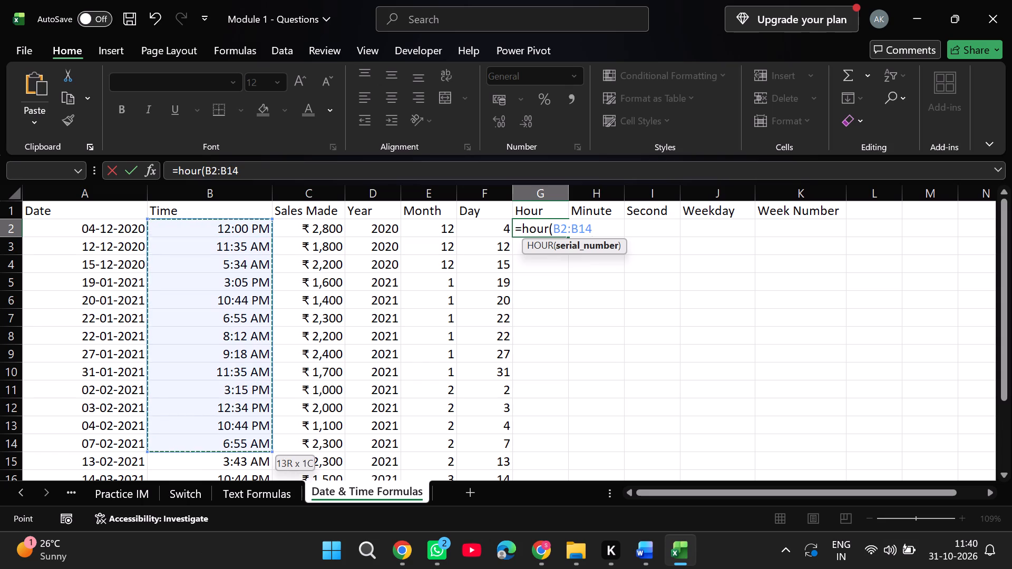
{"action": "left_click_drag", "start_coordinate": [245, 442], "coordinate": [256, 438]}
{"action": "key", "text": "shift+parenright"}
{"action": "key", "text": "Return"}
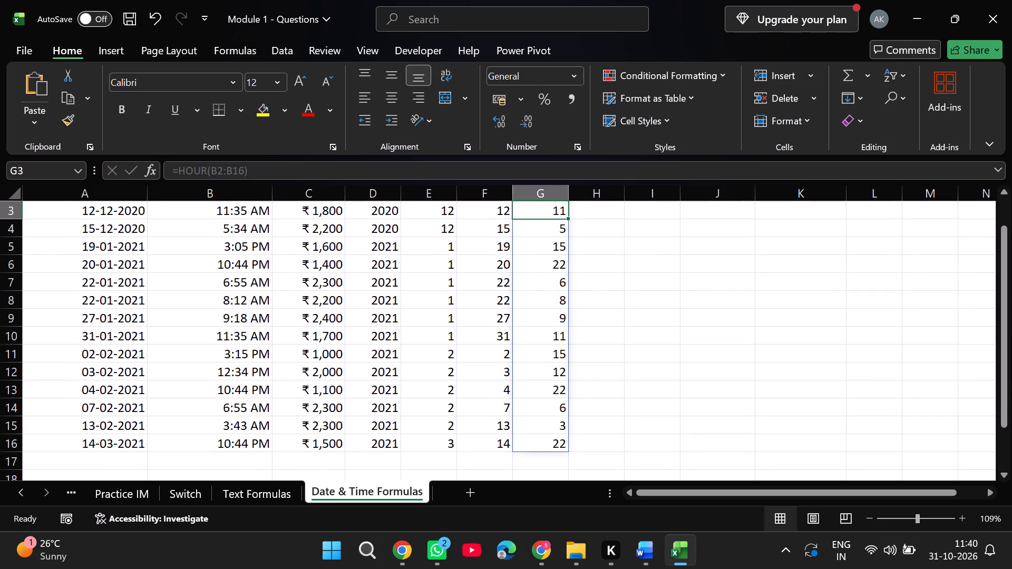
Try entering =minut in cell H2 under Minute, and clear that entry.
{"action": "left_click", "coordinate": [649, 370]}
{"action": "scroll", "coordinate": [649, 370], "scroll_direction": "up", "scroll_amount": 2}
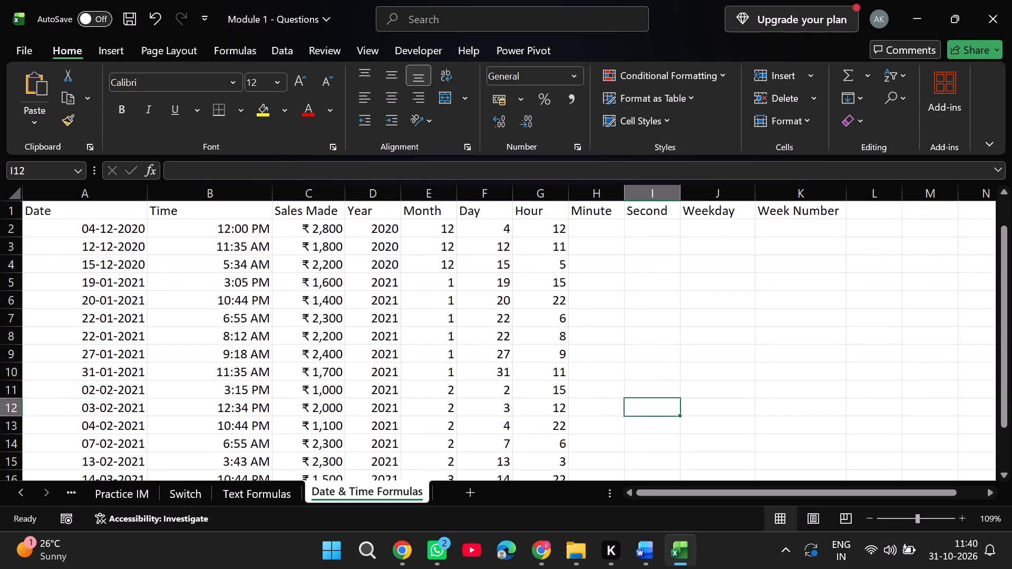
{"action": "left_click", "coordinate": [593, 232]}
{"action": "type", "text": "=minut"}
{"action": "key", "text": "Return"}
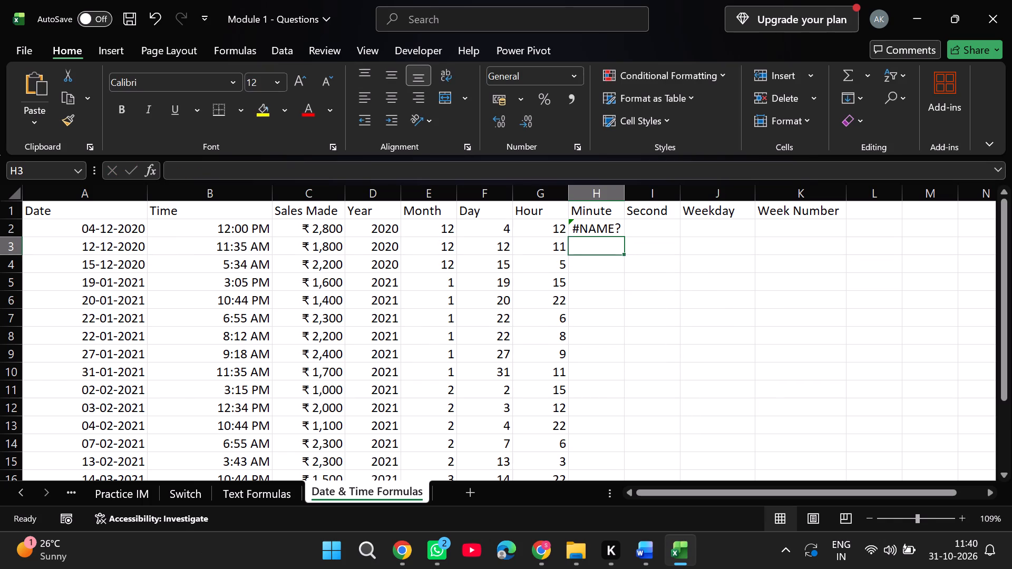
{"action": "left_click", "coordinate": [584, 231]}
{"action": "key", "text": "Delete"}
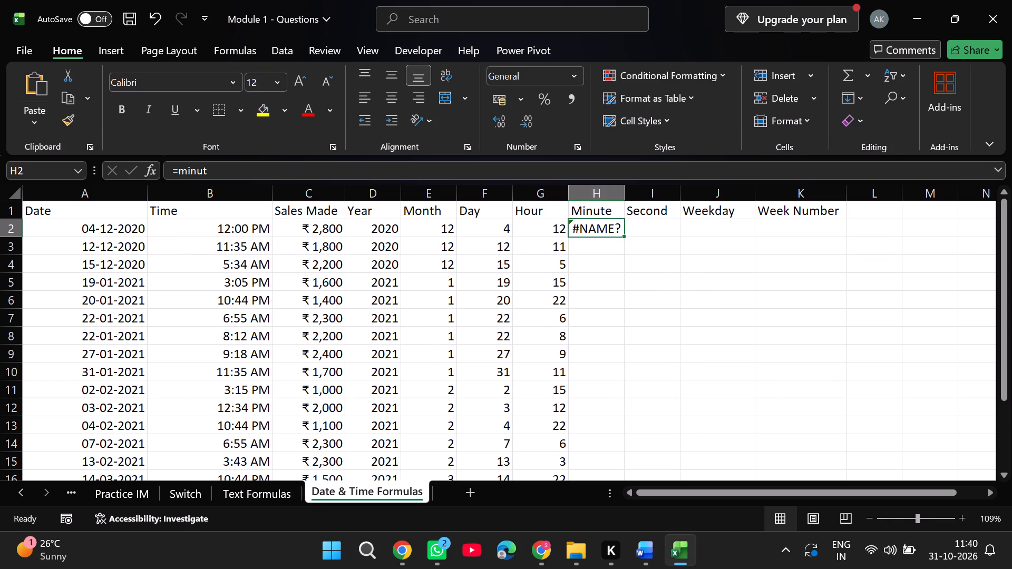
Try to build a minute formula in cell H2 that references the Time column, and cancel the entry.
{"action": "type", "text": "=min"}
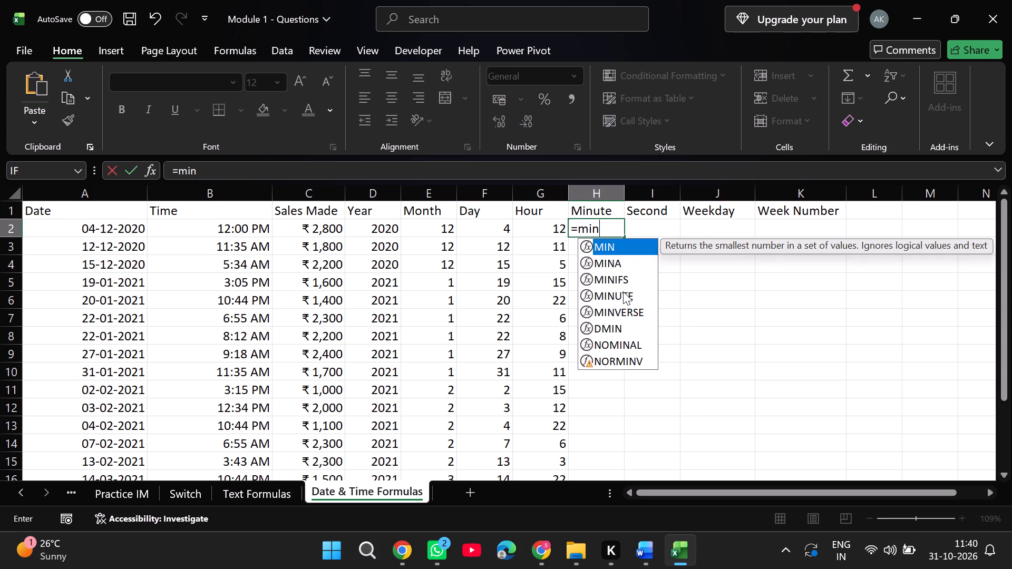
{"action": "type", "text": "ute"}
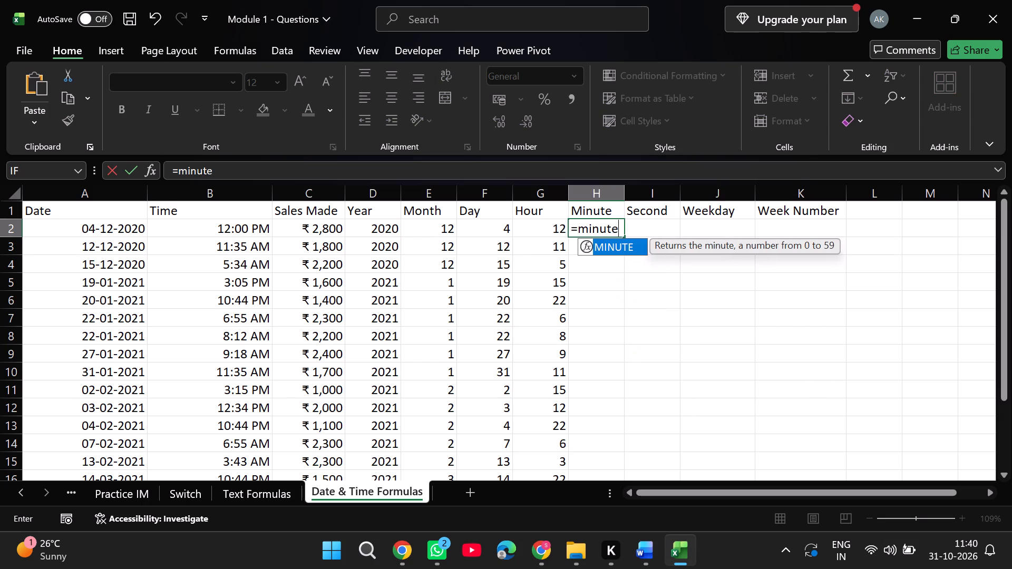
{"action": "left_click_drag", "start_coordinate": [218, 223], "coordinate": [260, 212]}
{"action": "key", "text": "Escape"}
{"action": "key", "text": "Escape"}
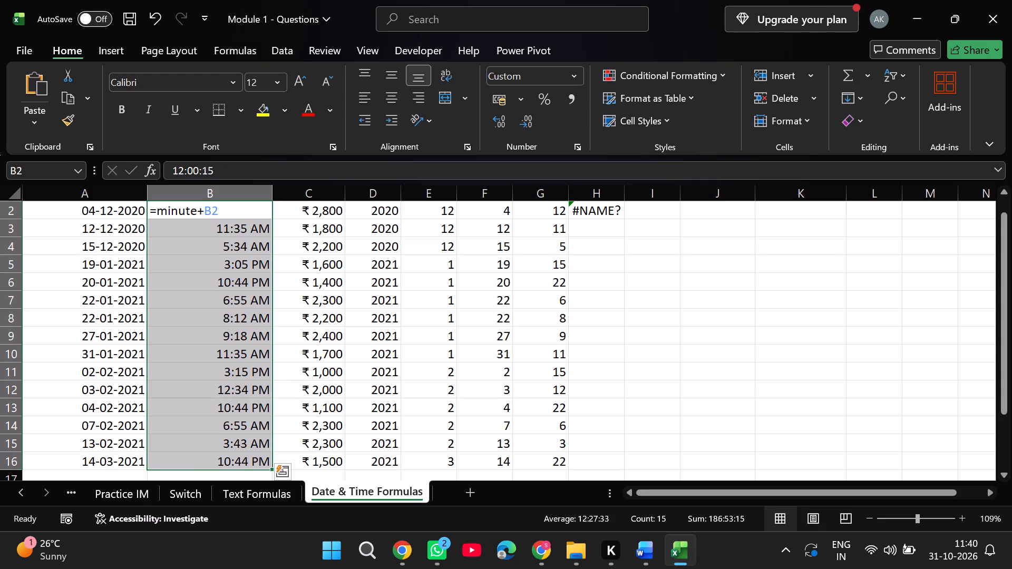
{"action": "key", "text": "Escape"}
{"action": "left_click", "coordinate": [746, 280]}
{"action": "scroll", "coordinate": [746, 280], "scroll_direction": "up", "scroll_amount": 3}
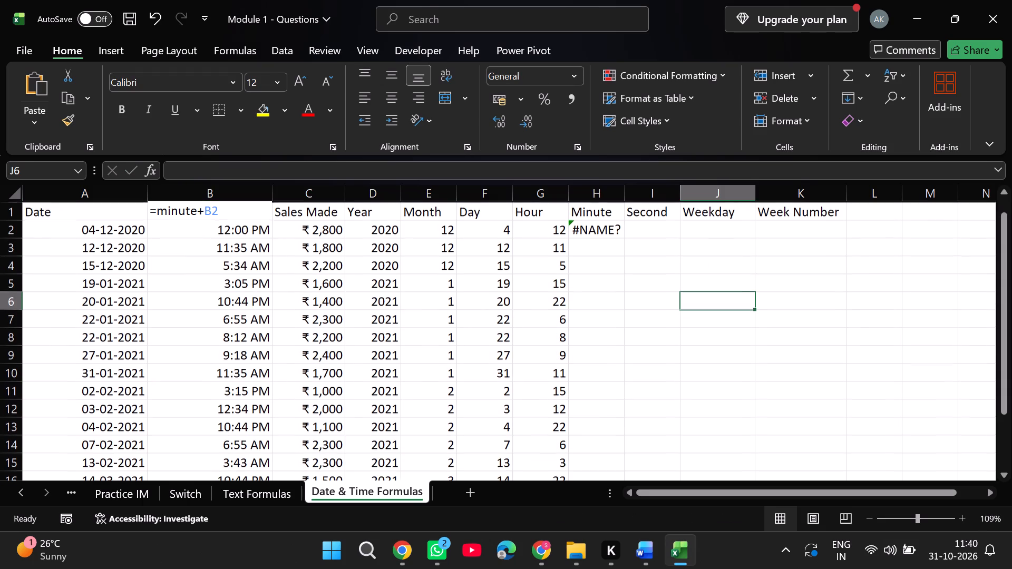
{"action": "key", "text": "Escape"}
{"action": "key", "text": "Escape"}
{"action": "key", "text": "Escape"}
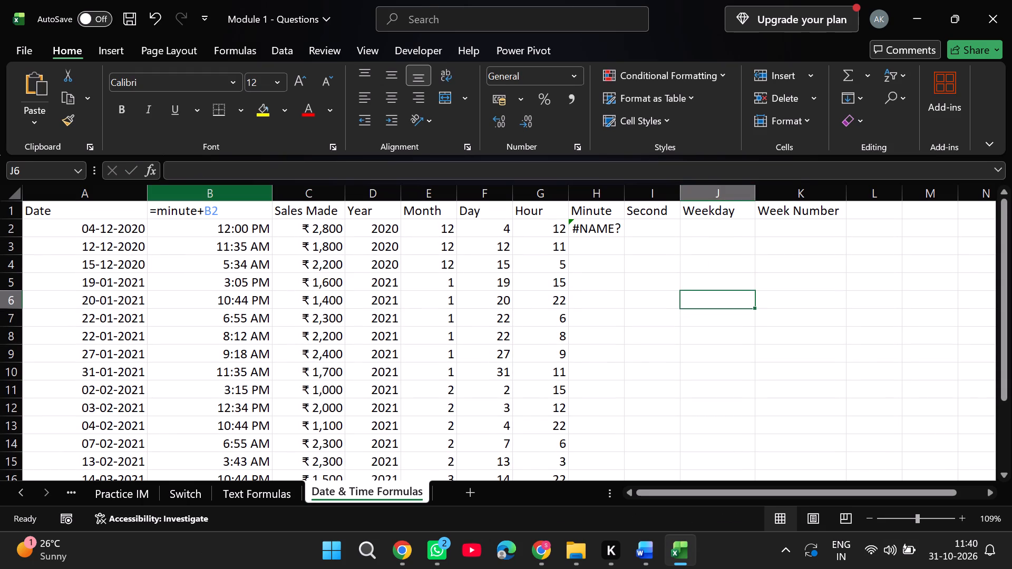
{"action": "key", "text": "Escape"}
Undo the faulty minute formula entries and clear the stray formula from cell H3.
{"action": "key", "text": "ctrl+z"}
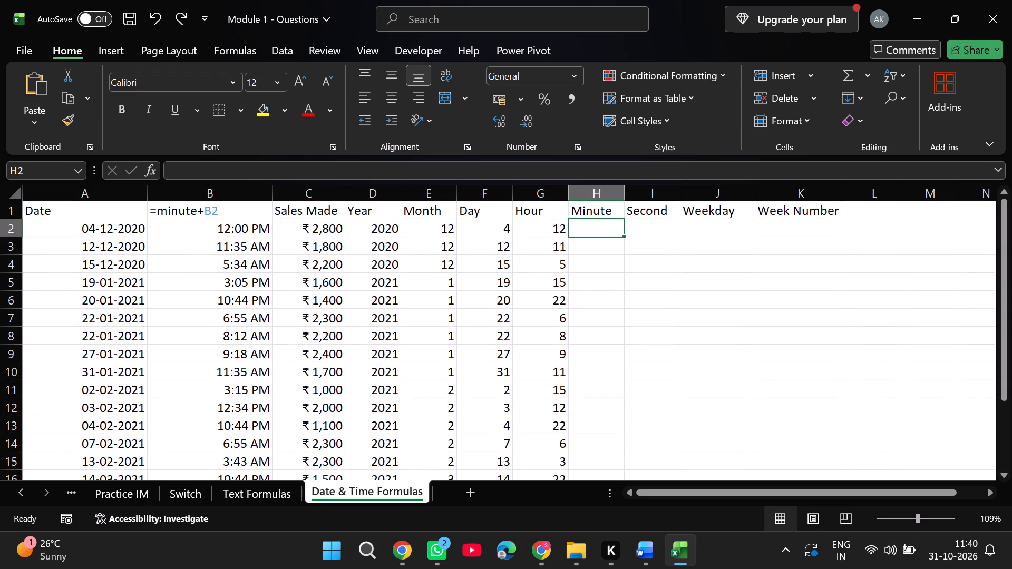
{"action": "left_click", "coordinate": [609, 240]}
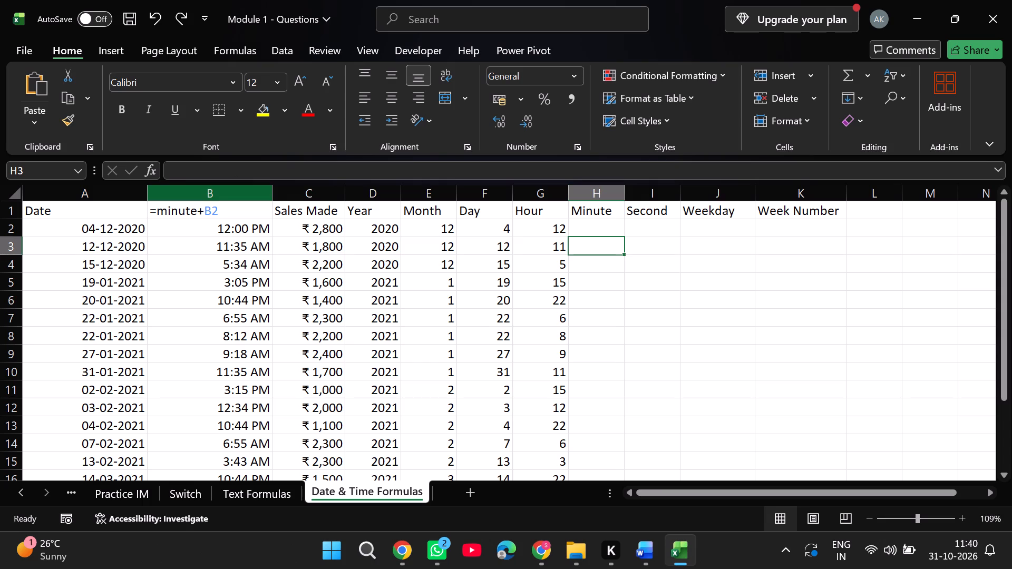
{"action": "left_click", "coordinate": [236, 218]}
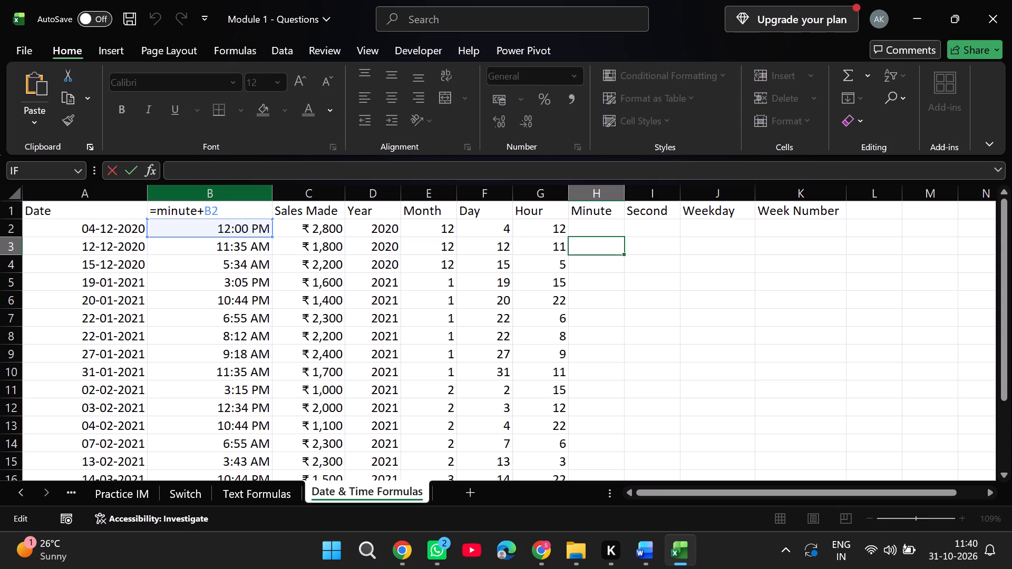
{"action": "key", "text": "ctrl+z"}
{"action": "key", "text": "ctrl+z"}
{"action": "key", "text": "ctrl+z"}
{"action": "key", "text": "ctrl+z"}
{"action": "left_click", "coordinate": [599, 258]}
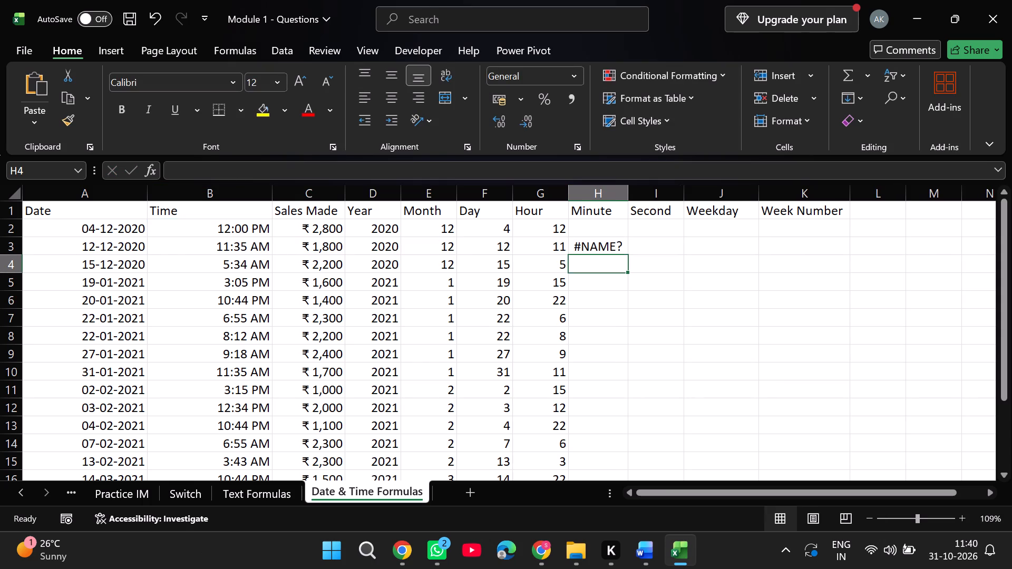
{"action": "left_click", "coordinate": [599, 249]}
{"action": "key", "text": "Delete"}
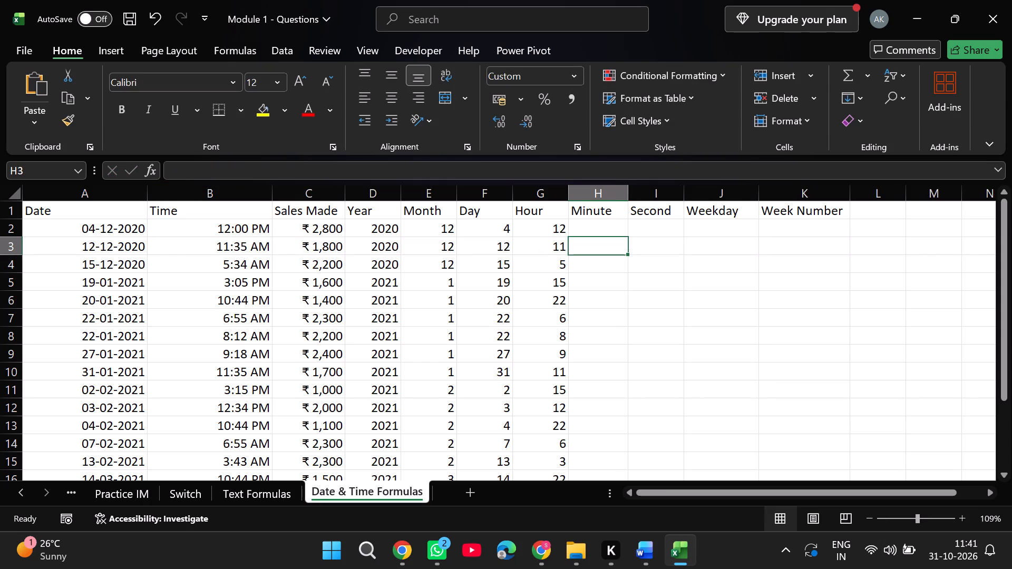
Enter =MINUTE(B2:B16) in cell H2 to fill the Minute column from the times.
{"action": "left_click", "coordinate": [610, 222]}
{"action": "key", "text": "equal"}
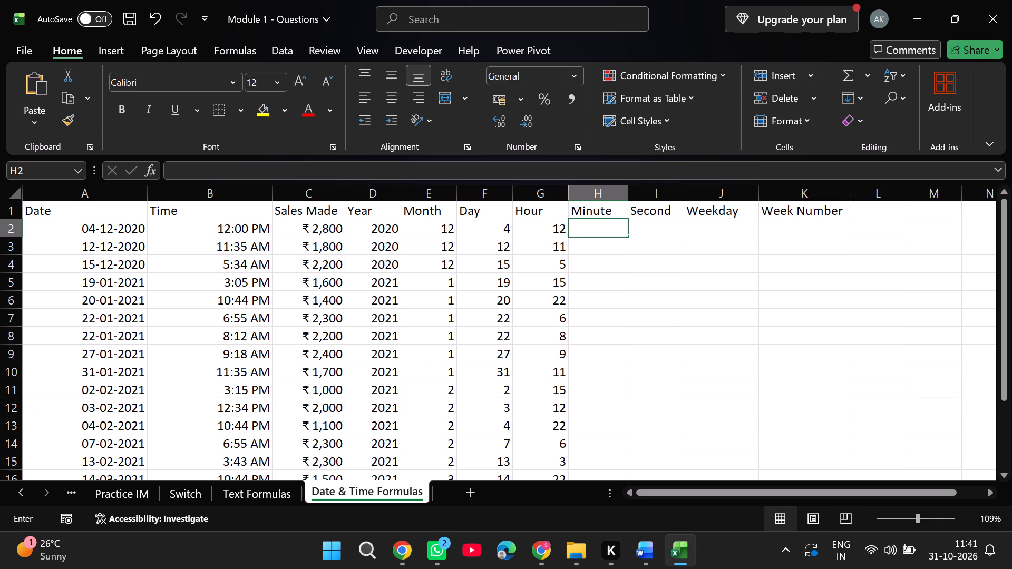
{"action": "type", "text": "min"}
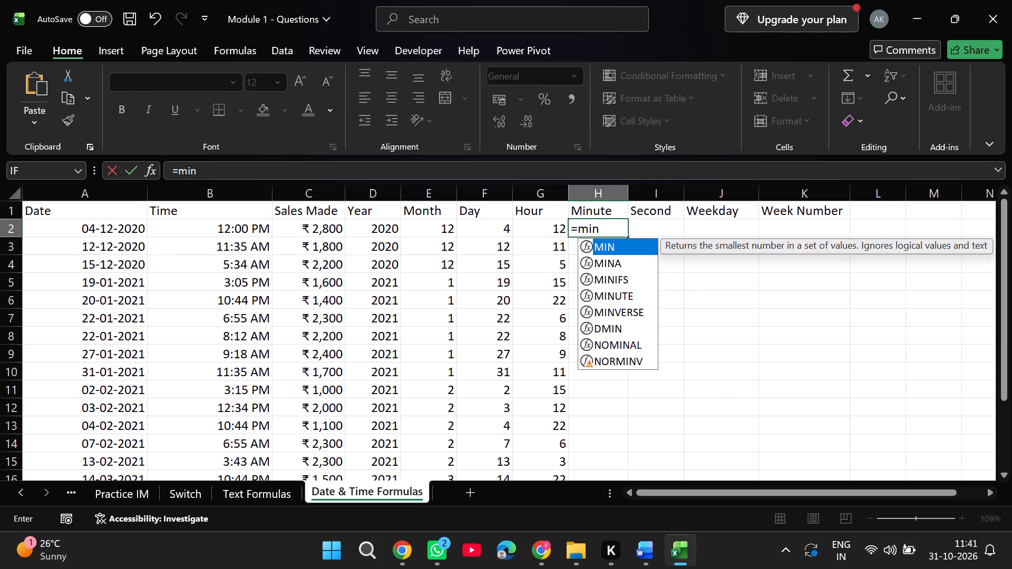
{"action": "type", "text": "ute"}
{"action": "key", "text": "shift+parenleft"}
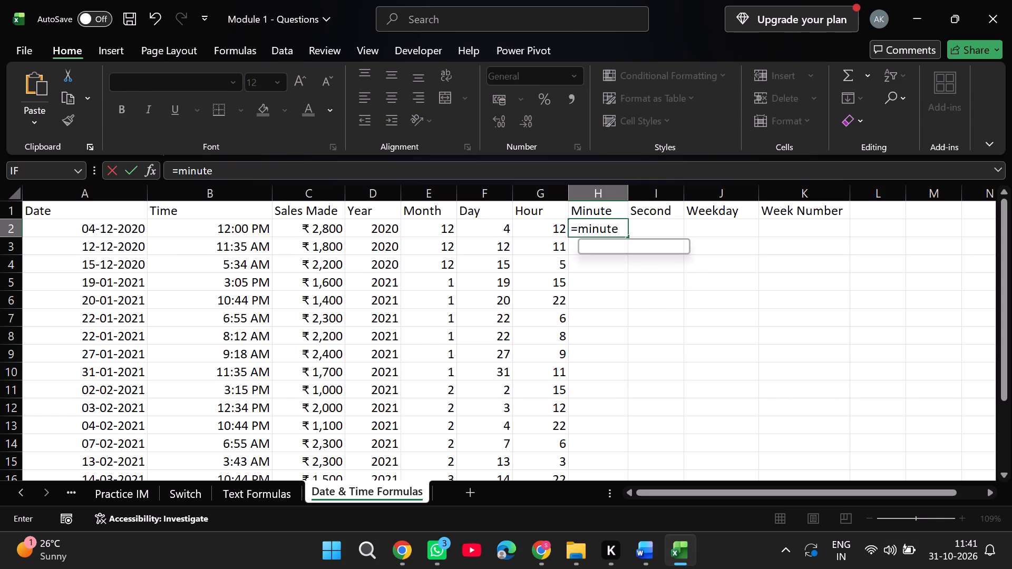
{"action": "left_click_drag", "start_coordinate": [218, 229], "coordinate": [197, 420]}
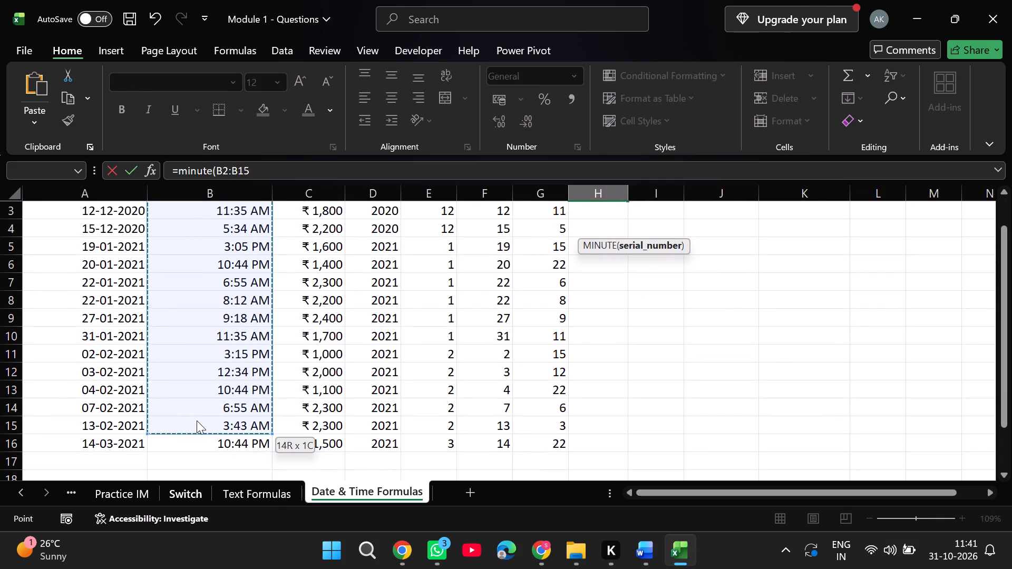
{"action": "left_click_drag", "start_coordinate": [197, 420], "coordinate": [196, 438]}
{"action": "key", "text": "shift+parenright"}
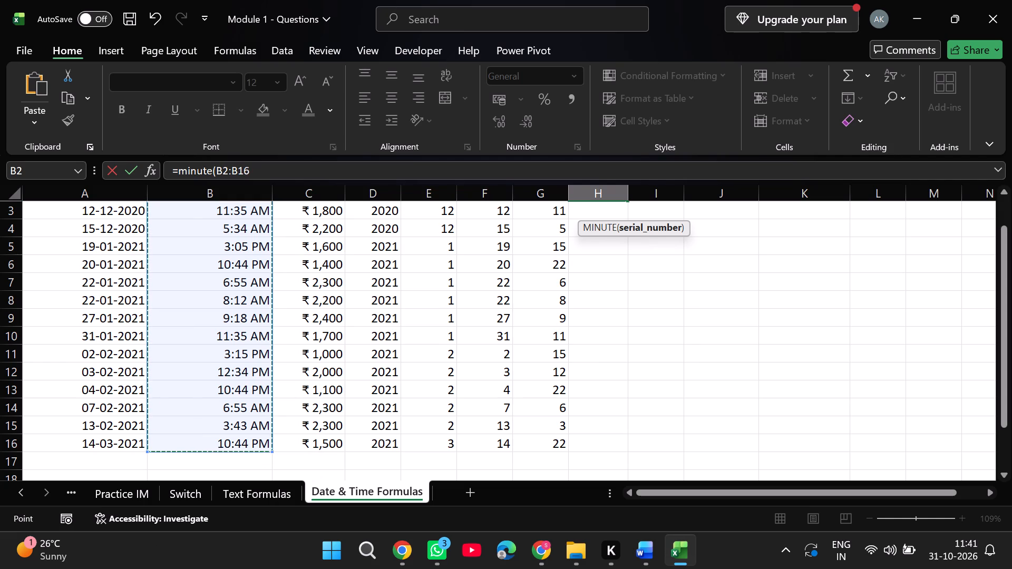
{"action": "key", "text": "Return"}
{"action": "scroll", "coordinate": [314, 428], "scroll_direction": "up", "scroll_amount": 3}
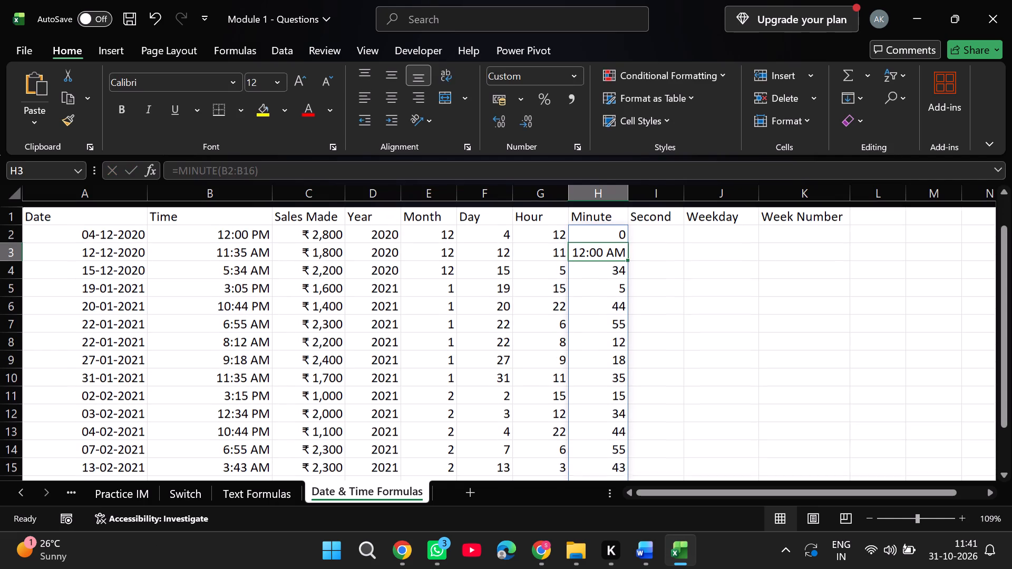
Enter =SECOND(B2:B16) in cell I2 to fill the Second column from the times.
{"action": "left_click", "coordinate": [651, 228]}
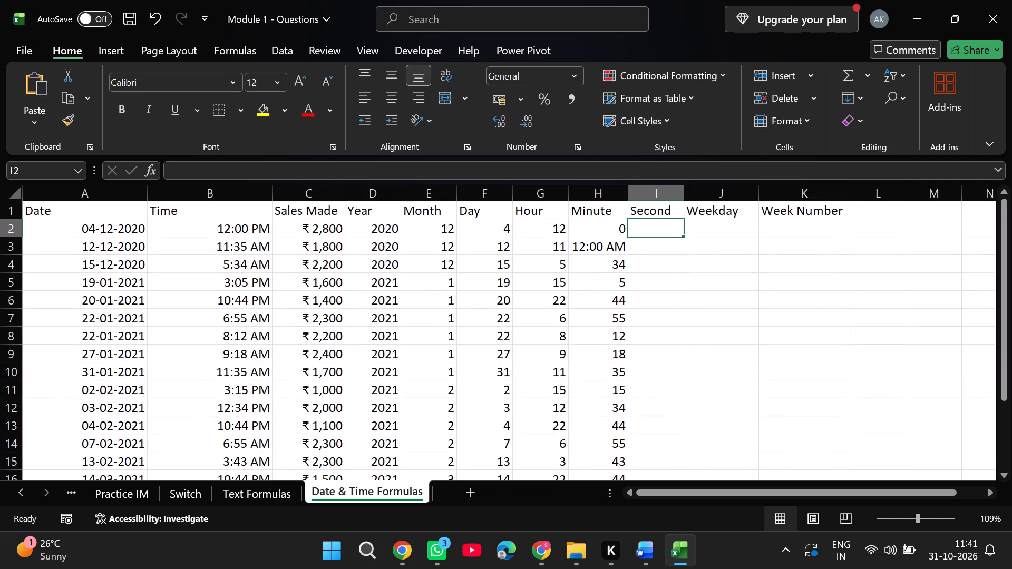
{"action": "type", "text": "=second"}
{"action": "key", "text": "shift+parenleft"}
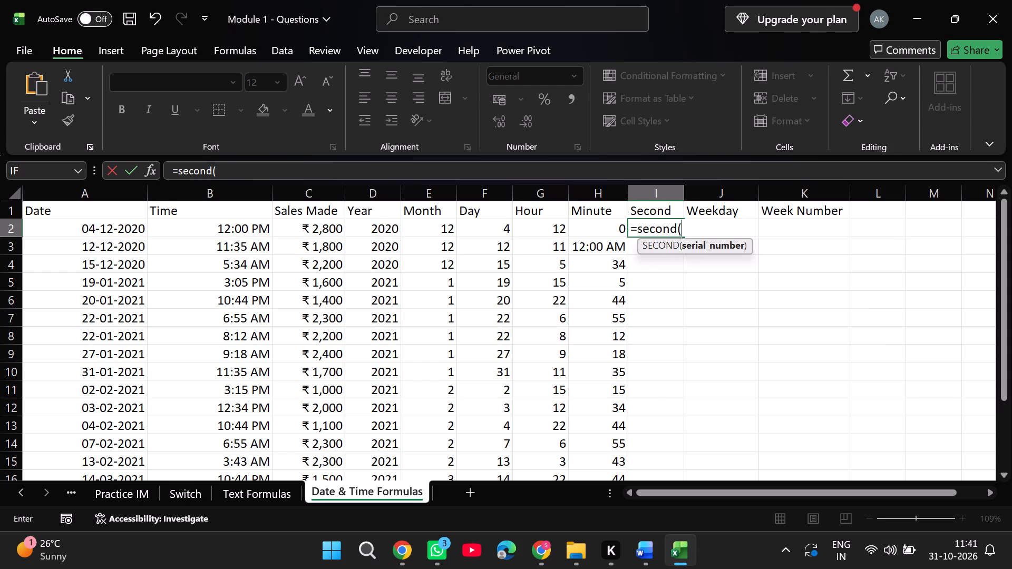
{"action": "left_click_drag", "start_coordinate": [237, 229], "coordinate": [259, 479]}
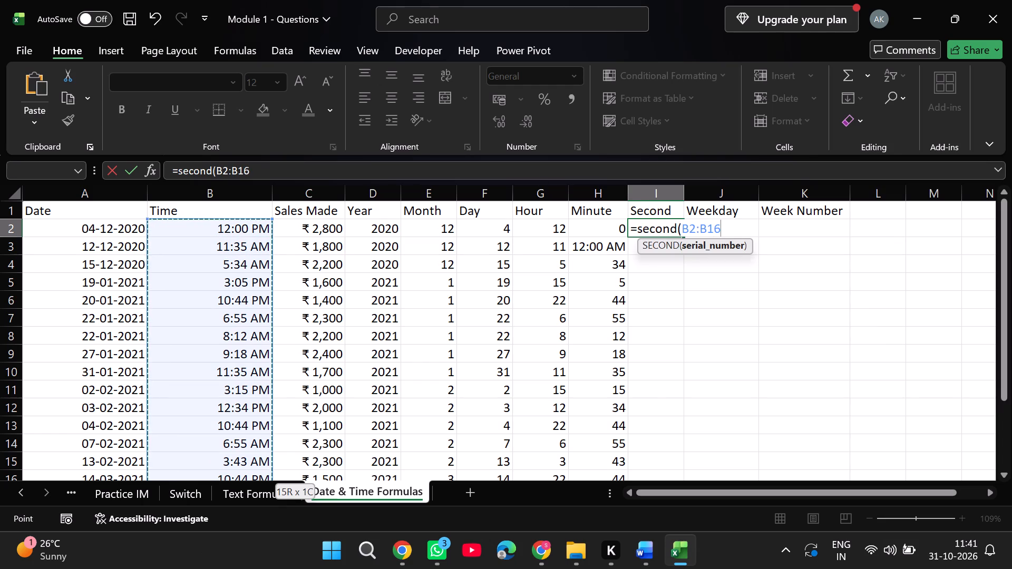
{"action": "left_click_drag", "start_coordinate": [259, 479], "coordinate": [254, 416]}
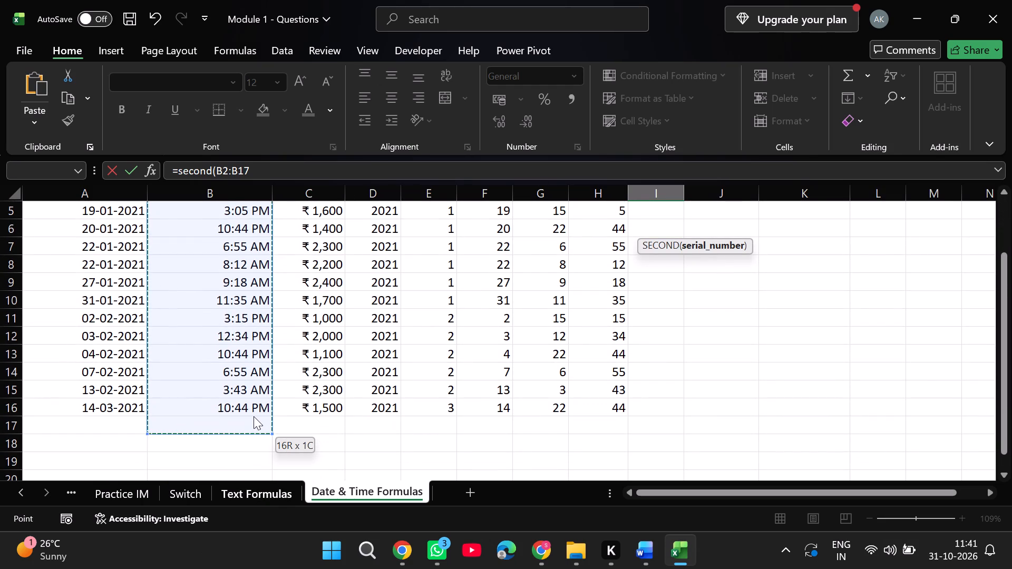
{"action": "left_click_drag", "start_coordinate": [254, 416], "coordinate": [255, 409]}
{"action": "key", "text": "shift+parenright"}
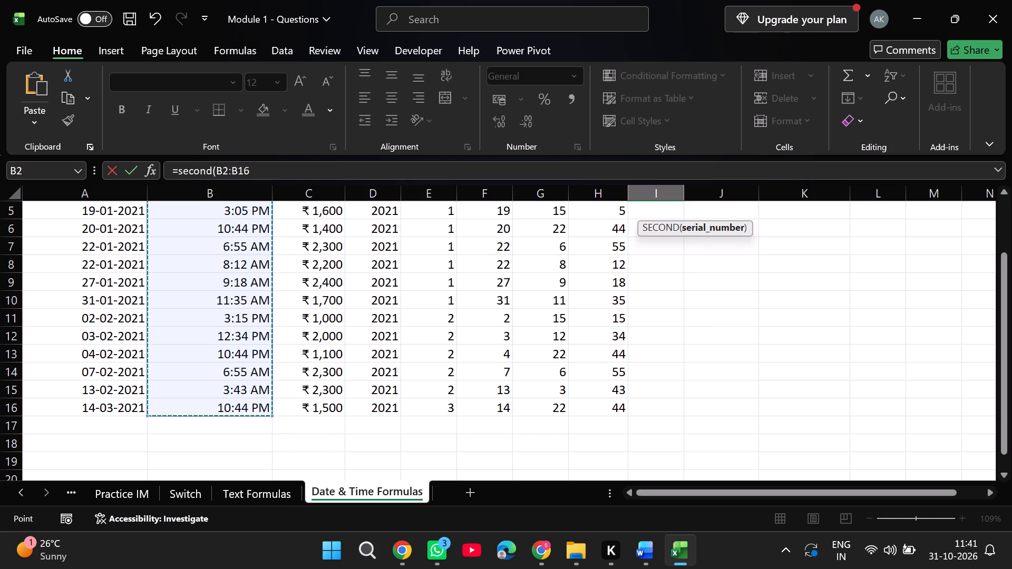
{"action": "key", "text": "Return"}
{"action": "scroll", "coordinate": [365, 352], "scroll_direction": "up", "scroll_amount": 1}
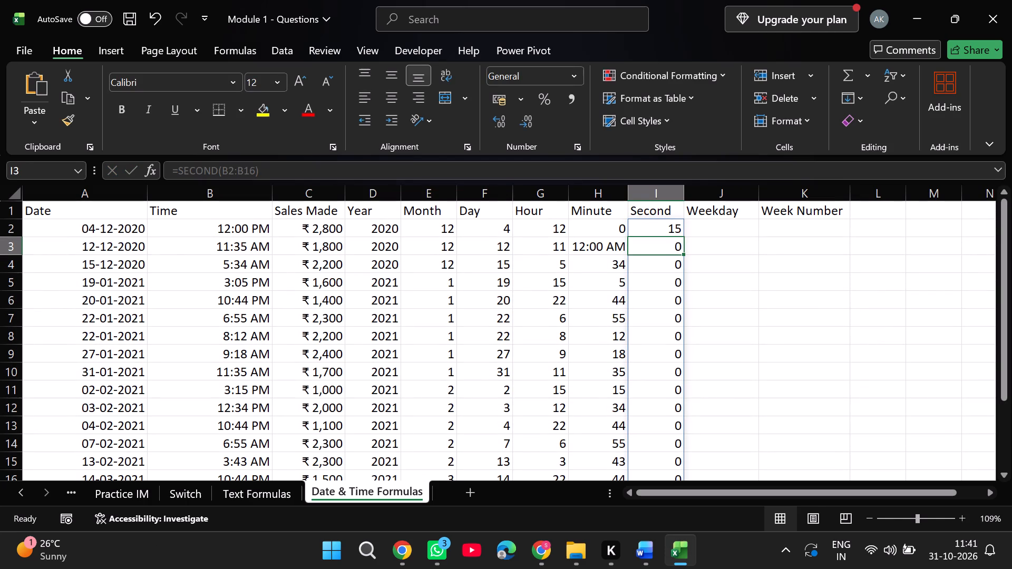
Enter =WEEKDAY(A2:A16) in cell J2 to fill the Weekday column from the dates.
{"action": "left_click", "coordinate": [713, 225]}
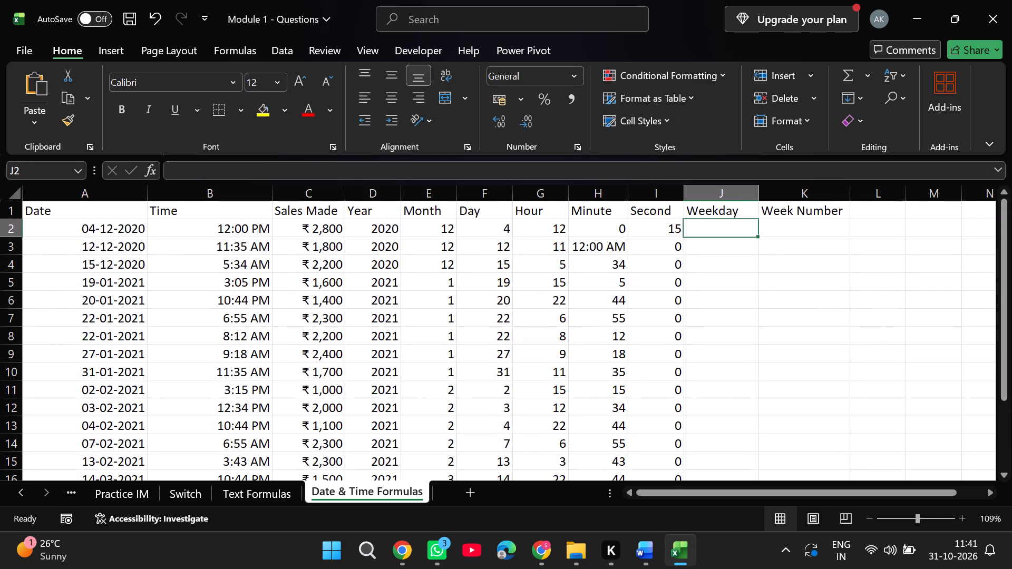
{"action": "left_click", "coordinate": [724, 229]}
{"action": "key", "text": "equal"}
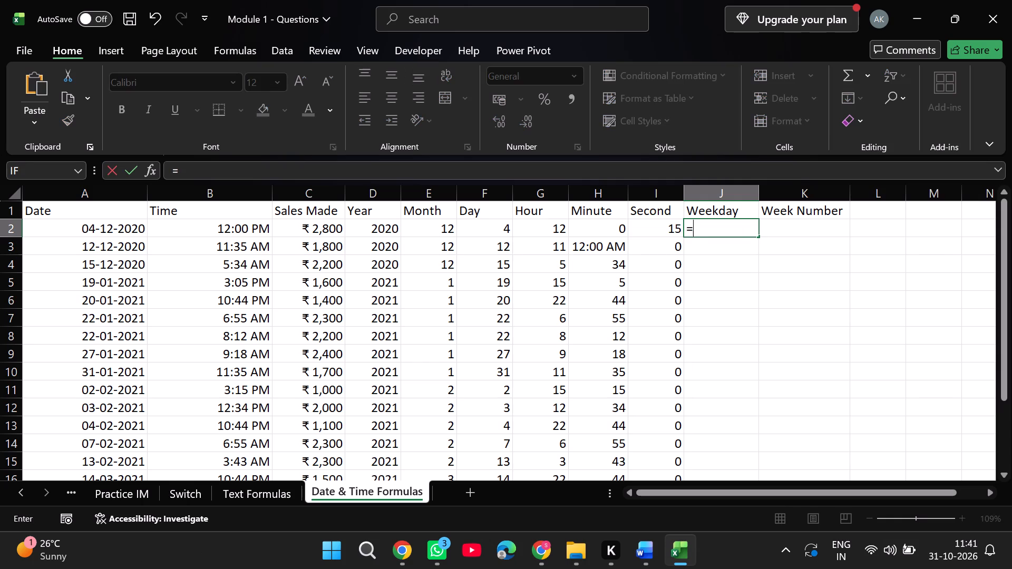
{"action": "type", "text": "wee"}
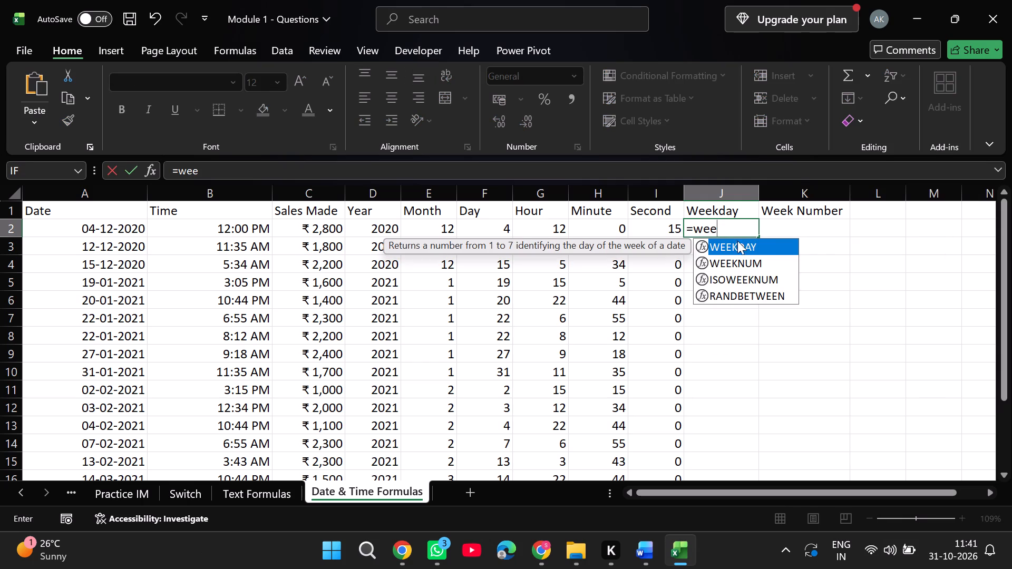
{"action": "left_click", "coordinate": [766, 241]}
{"action": "type", "text": "kday"}
{"action": "key", "text": "shift+parenleft"}
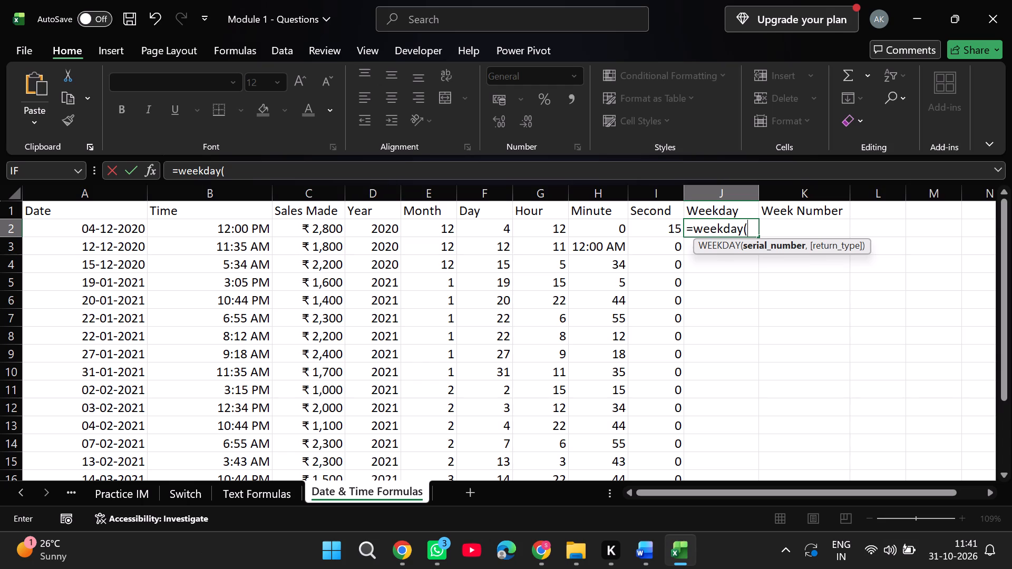
{"action": "left_click_drag", "start_coordinate": [54, 222], "coordinate": [38, 452]}
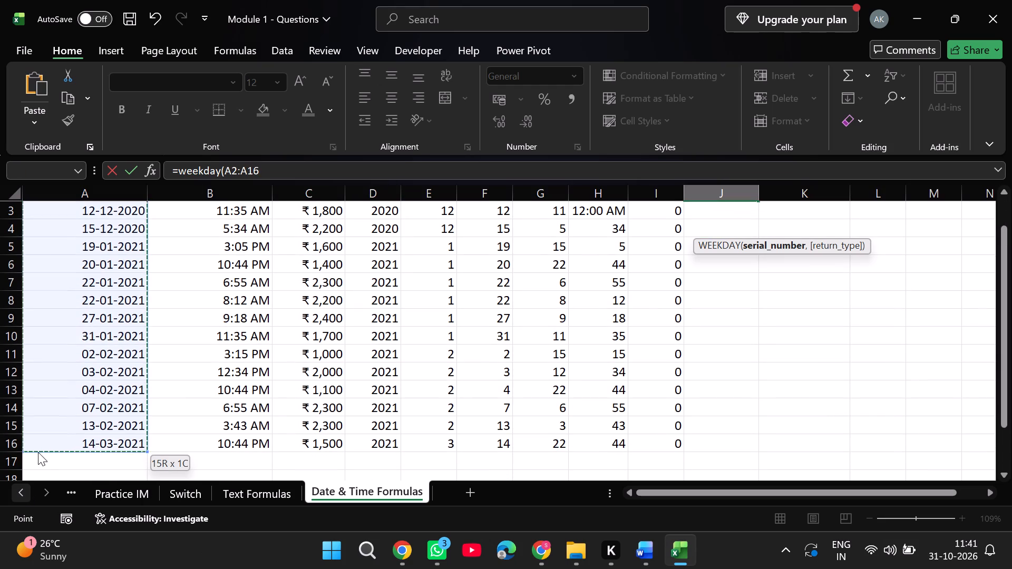
{"action": "left_click_drag", "start_coordinate": [38, 452], "coordinate": [38, 452]}
{"action": "key", "text": "shift+parenright"}
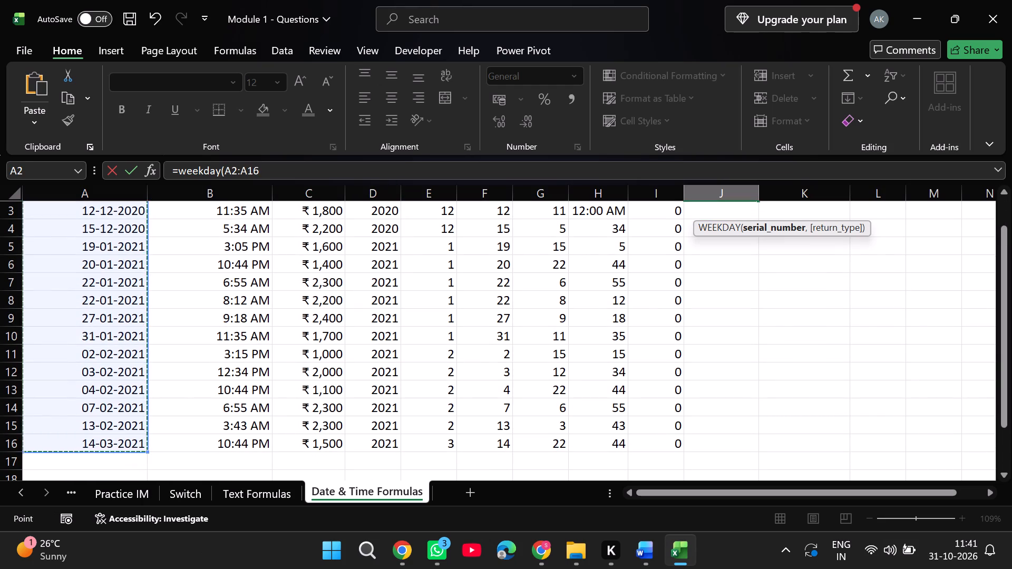
{"action": "key", "text": "Return"}
{"action": "scroll", "coordinate": [645, 390], "scroll_direction": "up", "scroll_amount": 2}
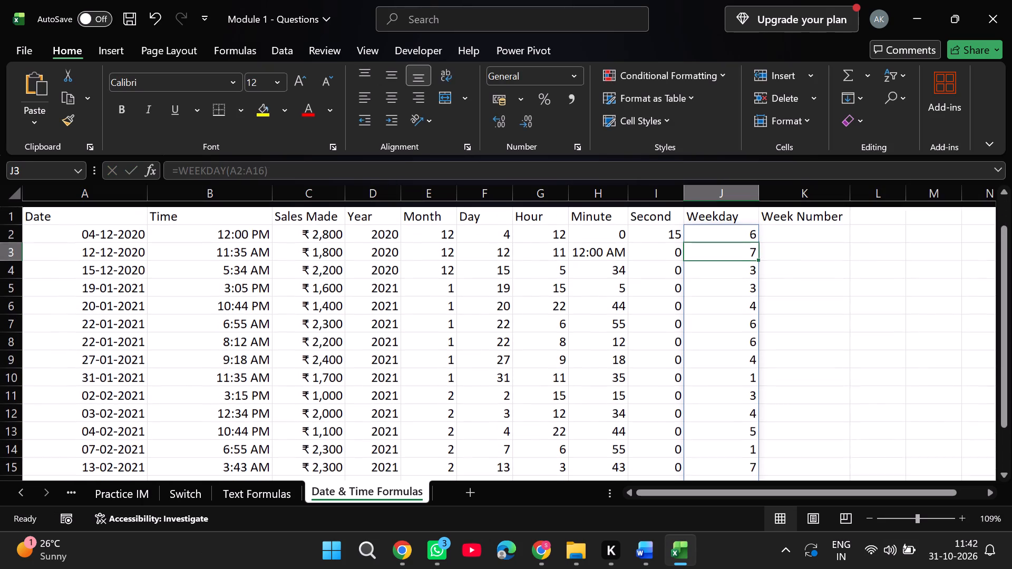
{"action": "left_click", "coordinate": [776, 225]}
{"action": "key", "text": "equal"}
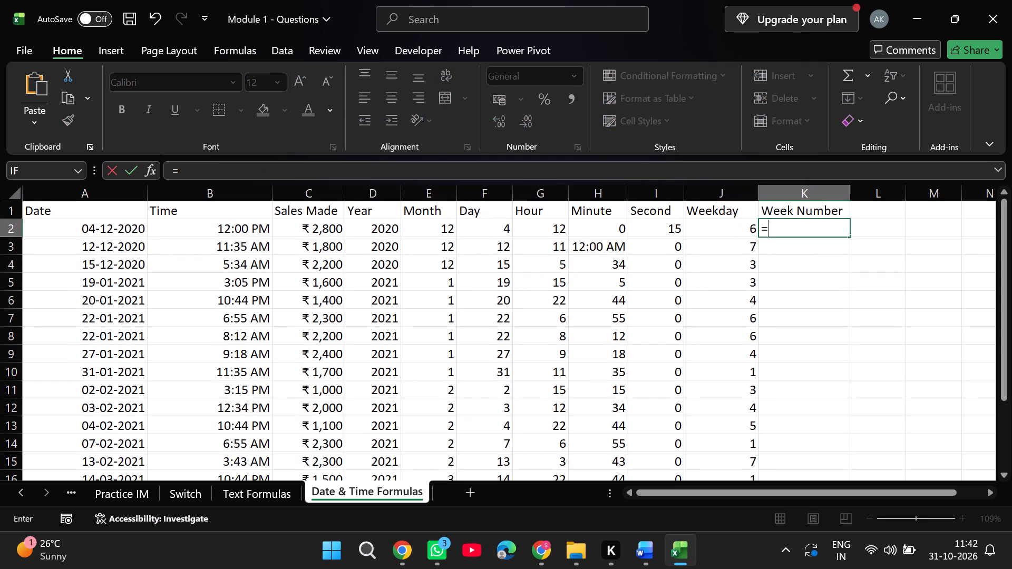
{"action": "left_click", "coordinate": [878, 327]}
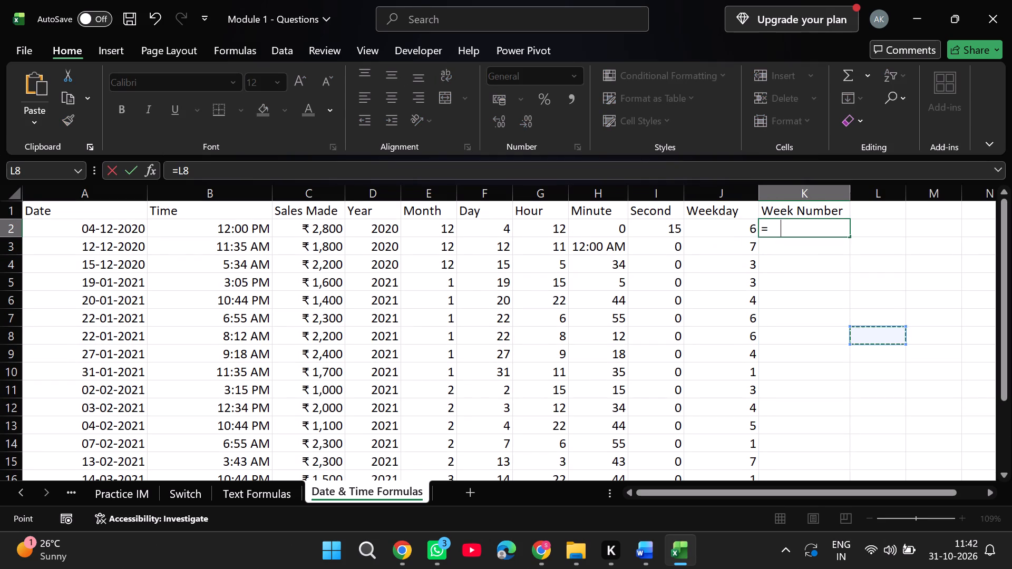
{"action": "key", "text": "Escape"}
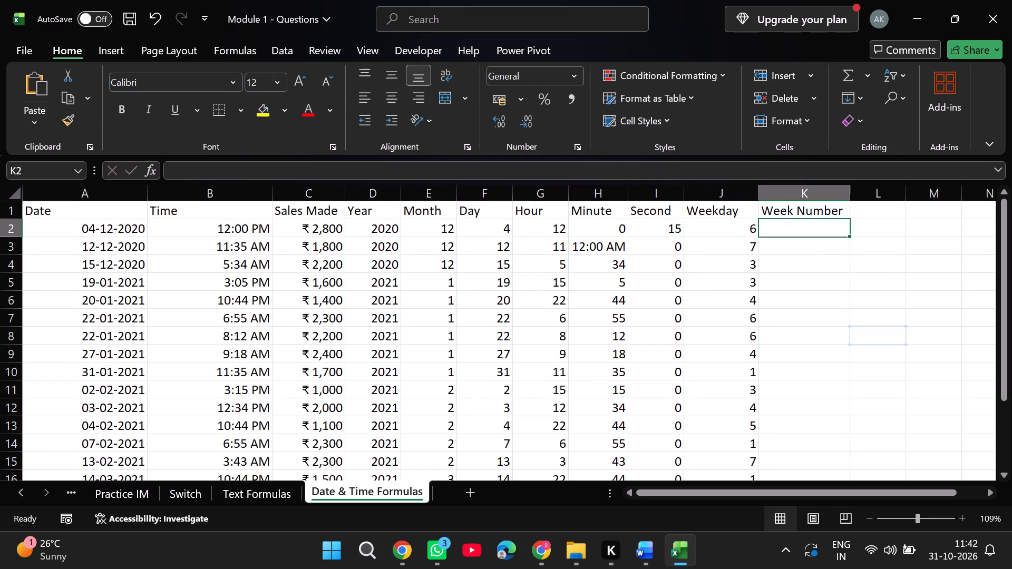
Capture a screen snip of the Date & Time Formulas table, spanning the Date through Week Number columns and the visible rows.
{"action": "key", "text": "shift+super+s"}
{"action": "left_click_drag", "start_coordinate": [18, 193], "coordinate": [762, 340]}
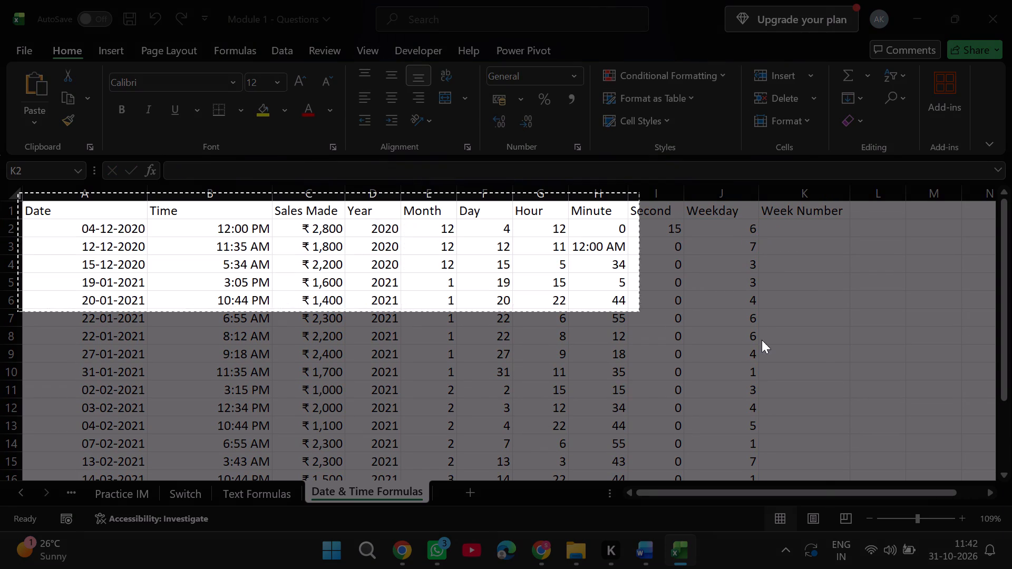
{"action": "left_click_drag", "start_coordinate": [762, 340], "coordinate": [873, 483]}
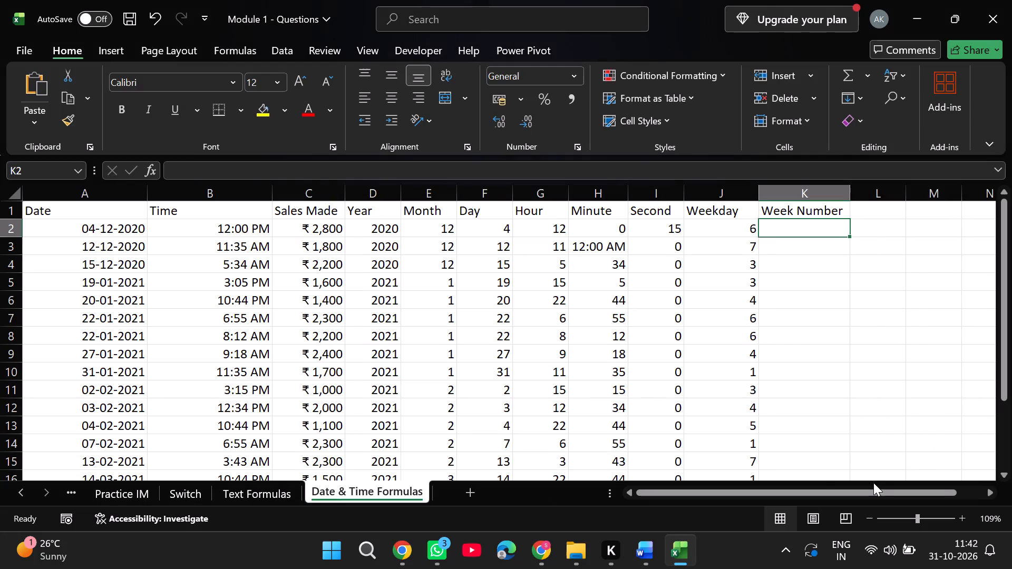
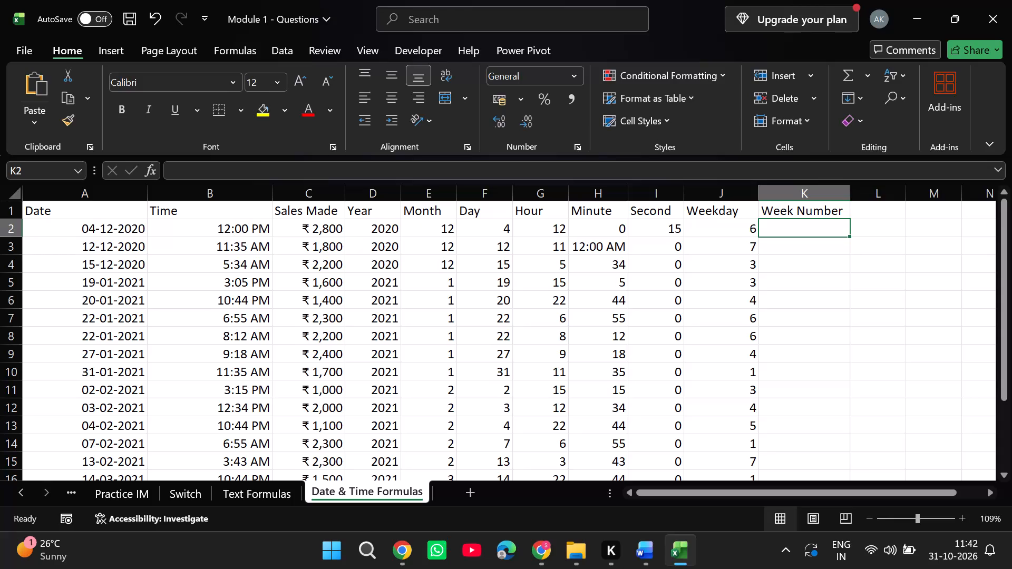
Capture a screen snip of the visible Date & Time Formulas table, from the Date column through the Week Number column.
{"action": "key", "text": "shift+super+s"}
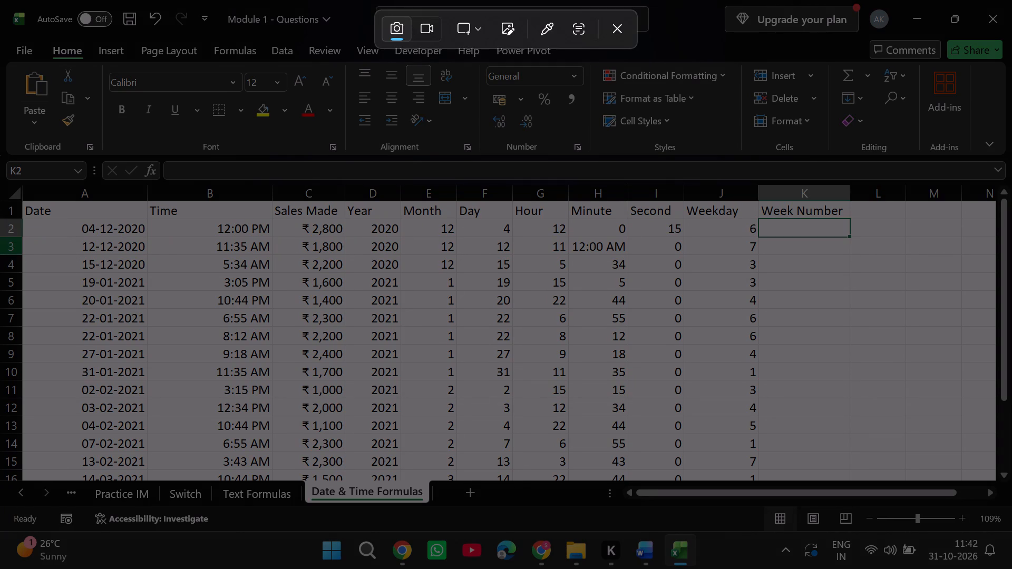
{"action": "left_click_drag", "start_coordinate": [24, 199], "coordinate": [870, 496]}
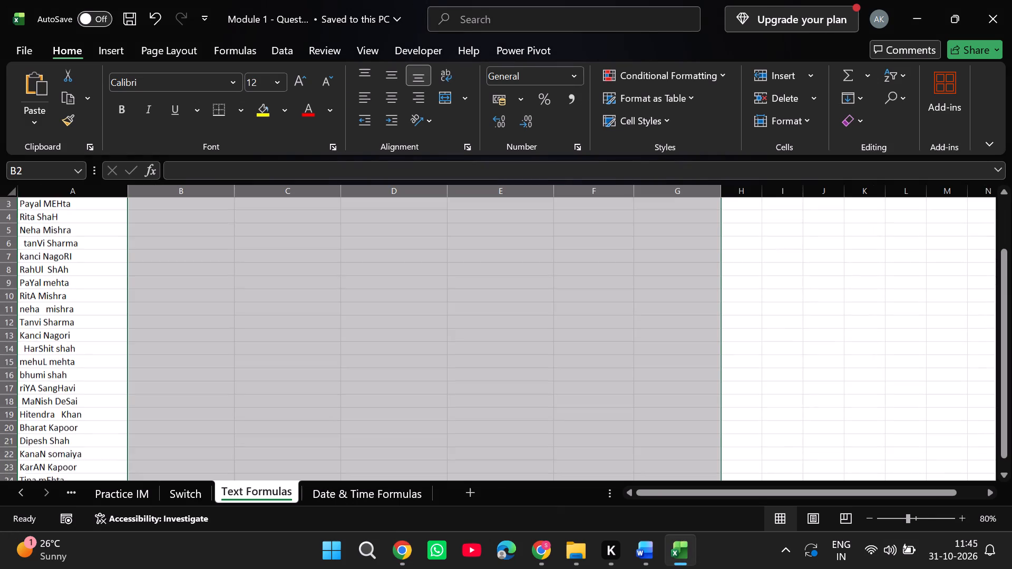
{"action": "scroll", "coordinate": [169, 223], "scroll_direction": "up", "scroll_amount": 1}
{"action": "left_click", "coordinate": [171, 223]}
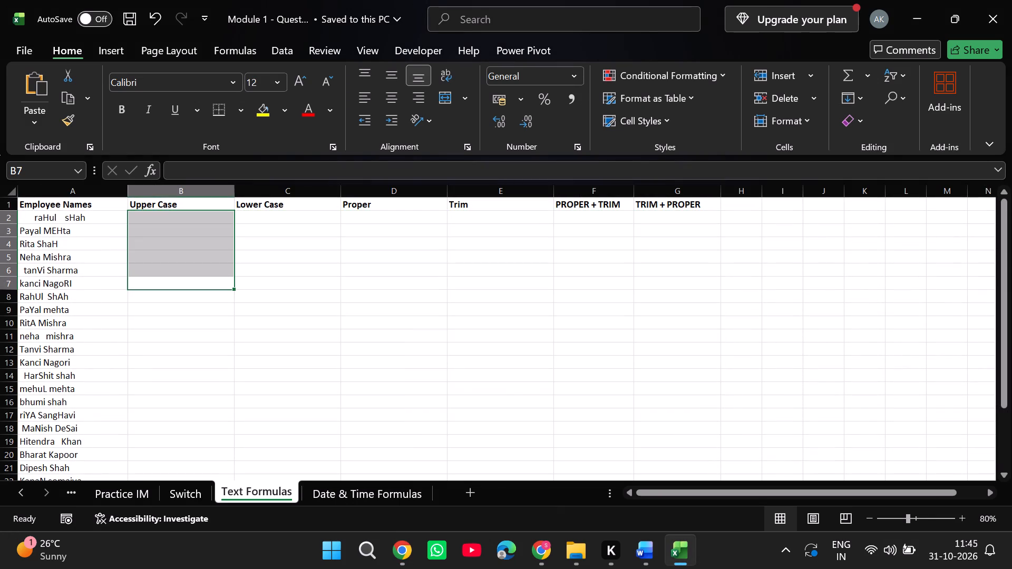
{"action": "left_click", "coordinate": [171, 223]}
{"action": "key", "text": "equal"}
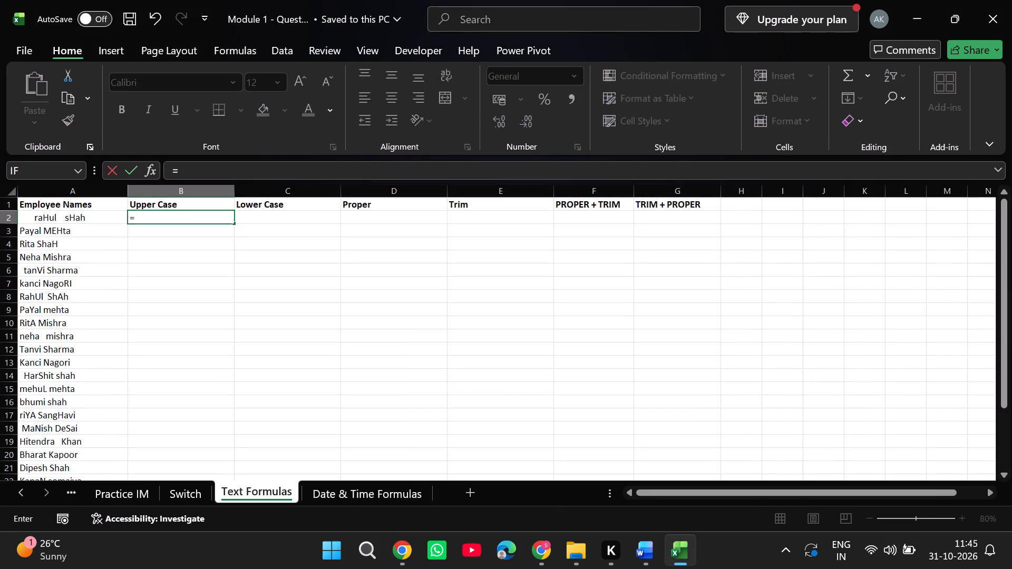
{"action": "type", "text": "up"}
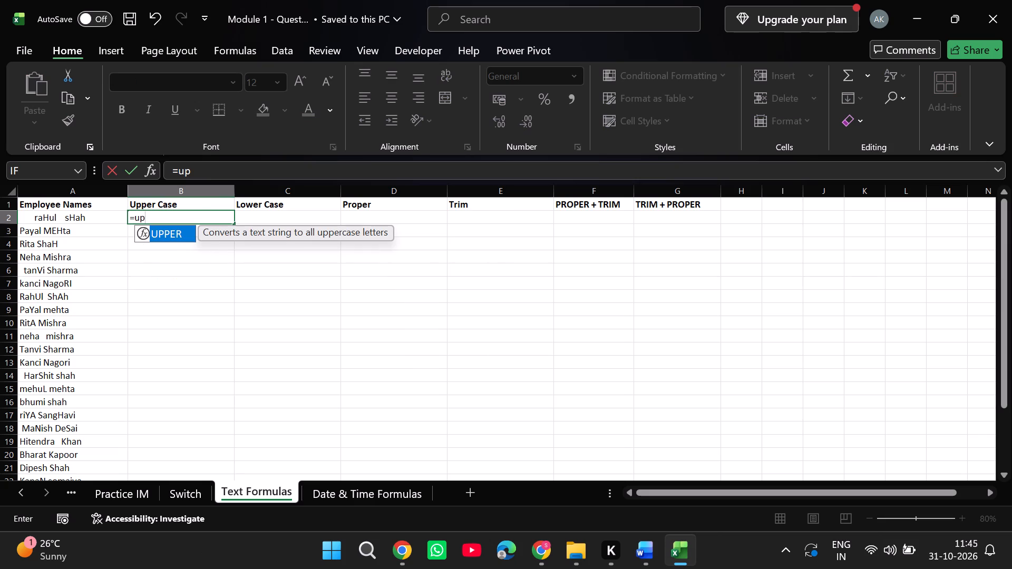
{"action": "type", "text": "per("}
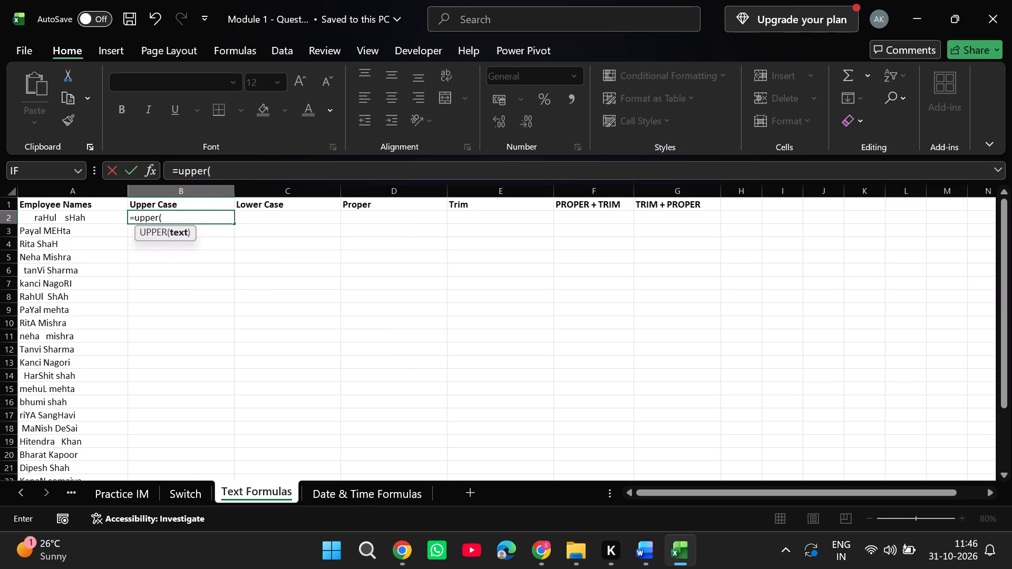
{"action": "left_click_drag", "start_coordinate": [66, 219], "coordinate": [46, 508]}
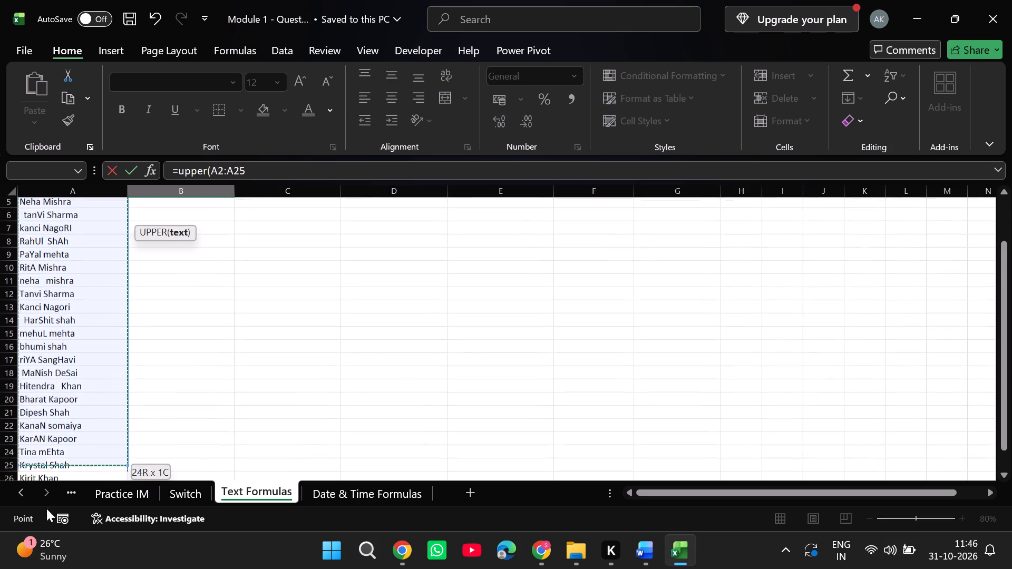
{"action": "left_click_drag", "start_coordinate": [46, 508], "coordinate": [90, 449]}
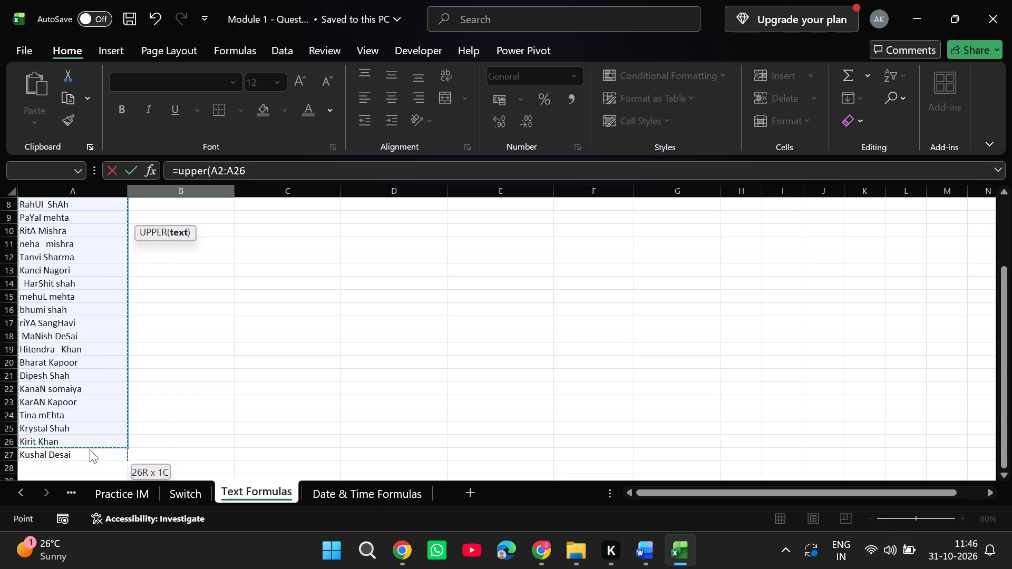
{"action": "left_click_drag", "start_coordinate": [90, 449], "coordinate": [89, 453]}
{"action": "key", "text": "shift+parenright"}
{"action": "key", "text": "Return"}
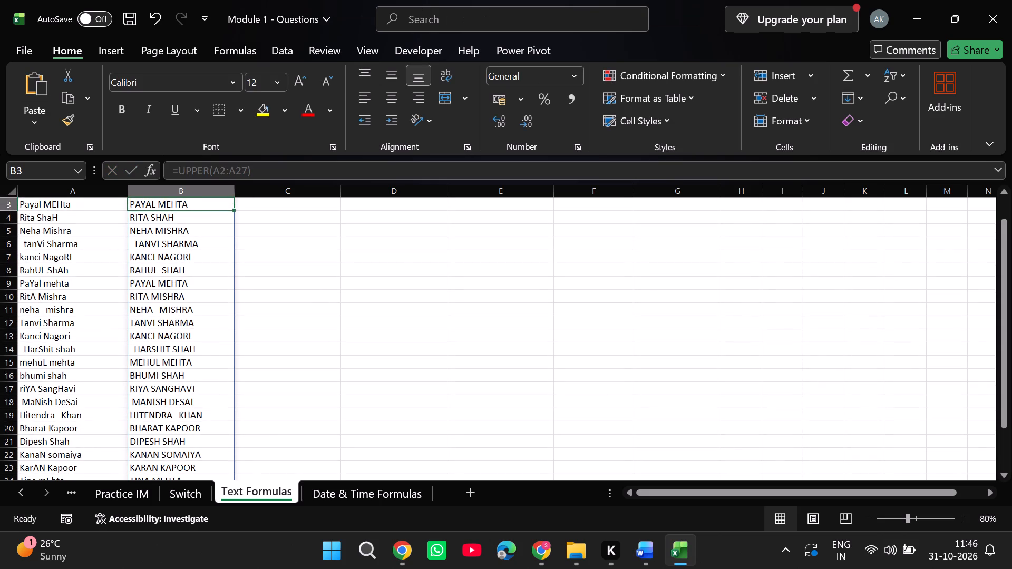
Enter =LOWER(A2:A27) in C2 to fill the Lower Case column.
{"action": "left_click", "coordinate": [378, 274]}
{"action": "scroll", "coordinate": [378, 274], "scroll_direction": "up", "scroll_amount": 1}
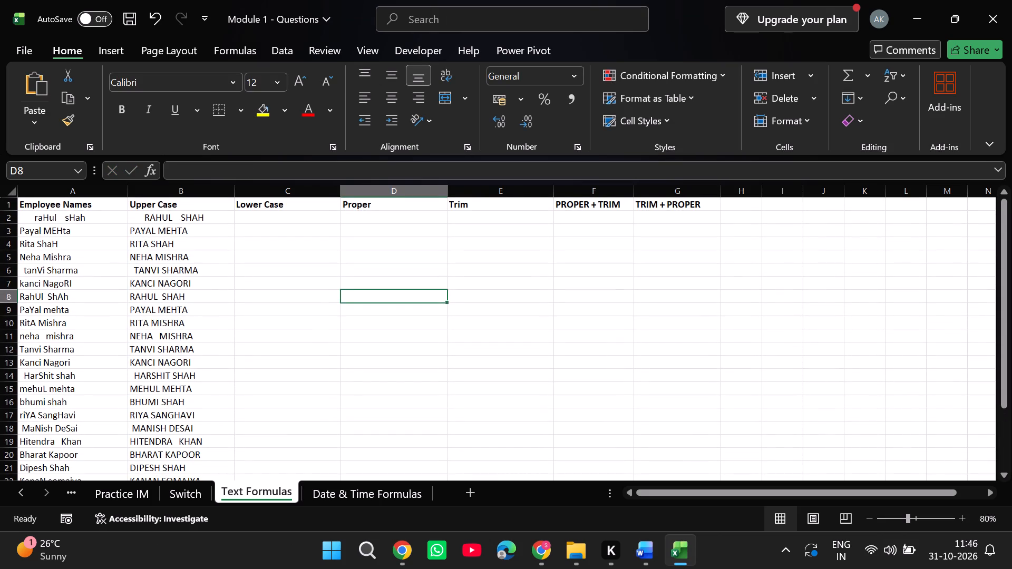
{"action": "left_click", "coordinate": [285, 222]}
{"action": "type", "text": "=lower"}
{"action": "key", "text": "shift+parenleft"}
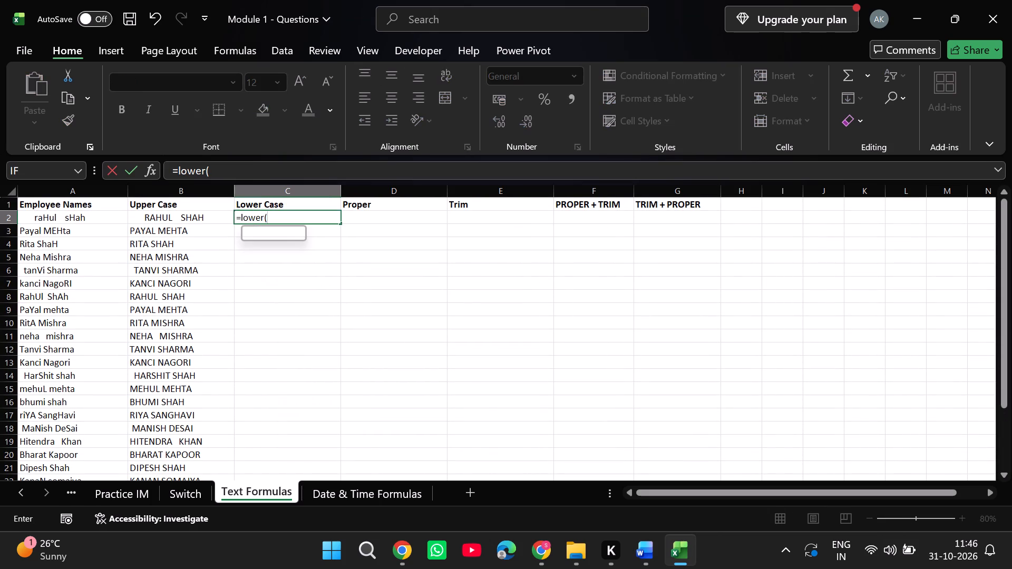
{"action": "left_click_drag", "start_coordinate": [87, 216], "coordinate": [98, 473]}
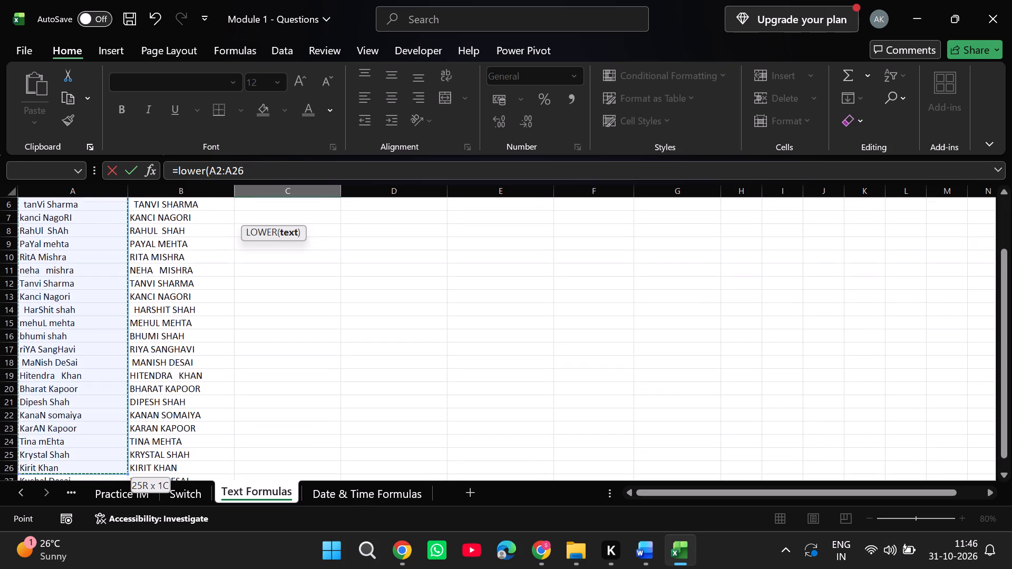
{"action": "left_click_drag", "start_coordinate": [98, 473], "coordinate": [100, 453]}
{"action": "key", "text": "shift+parenright"}
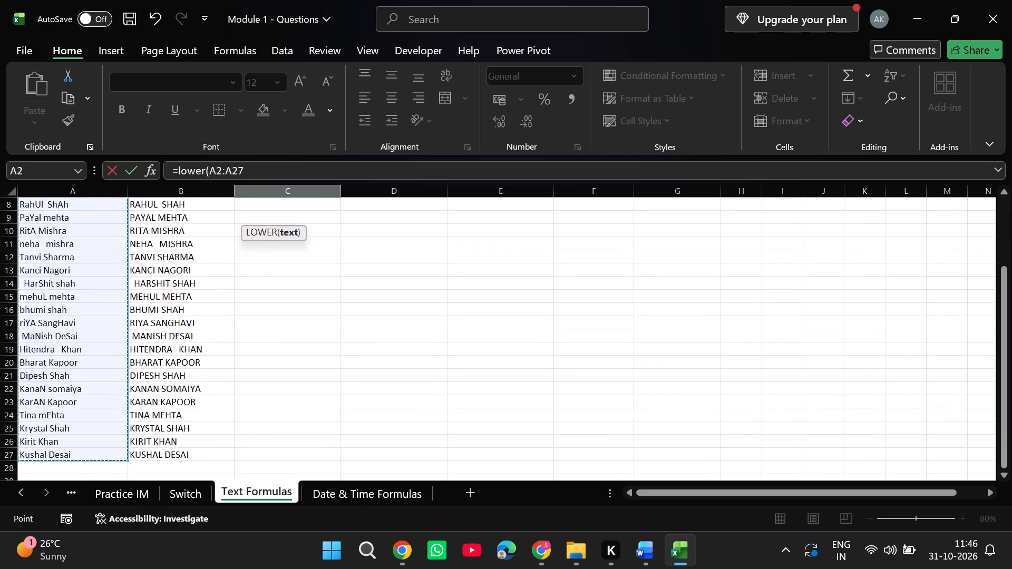
{"action": "key", "text": "Return"}
Enter =PROPER(A2:A27) in D2 to fill the Proper column.
{"action": "scroll", "coordinate": [343, 338], "scroll_direction": "up", "scroll_amount": 1}
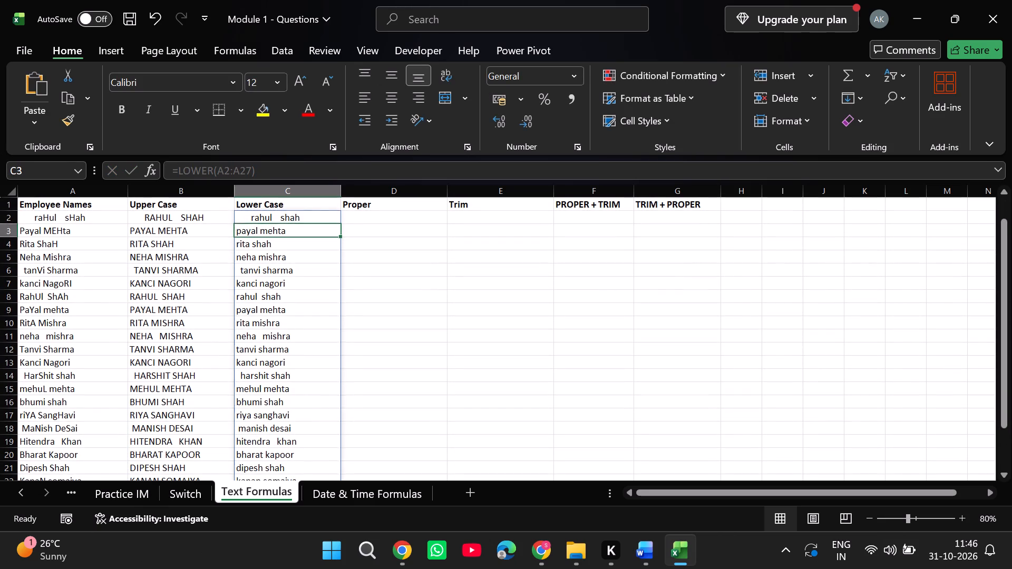
{"action": "left_click", "coordinate": [390, 222]}
{"action": "type", "text": "=proper("}
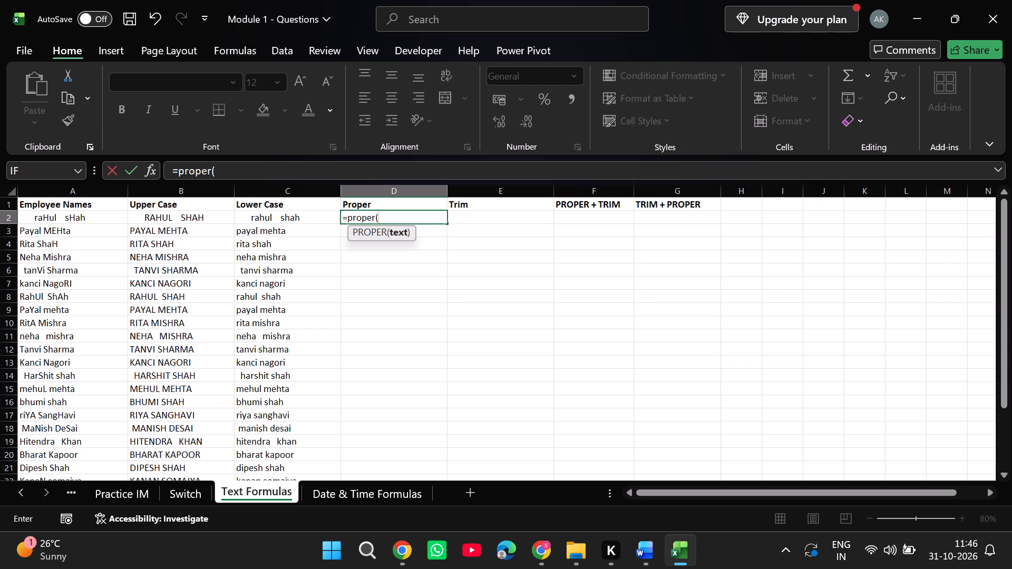
{"action": "left_click_drag", "start_coordinate": [92, 214], "coordinate": [134, 464]}
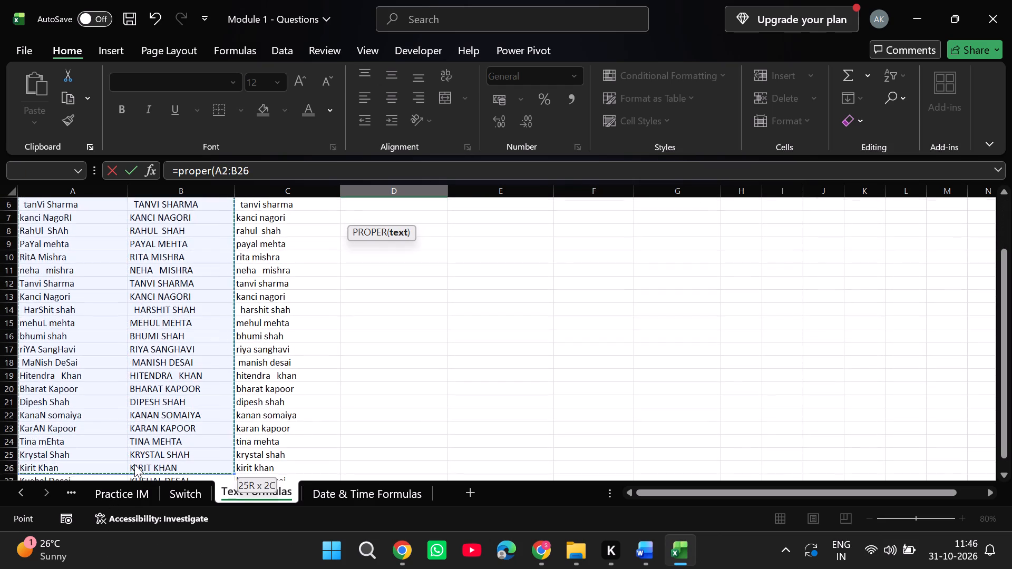
{"action": "left_click_drag", "start_coordinate": [134, 464], "coordinate": [110, 449]}
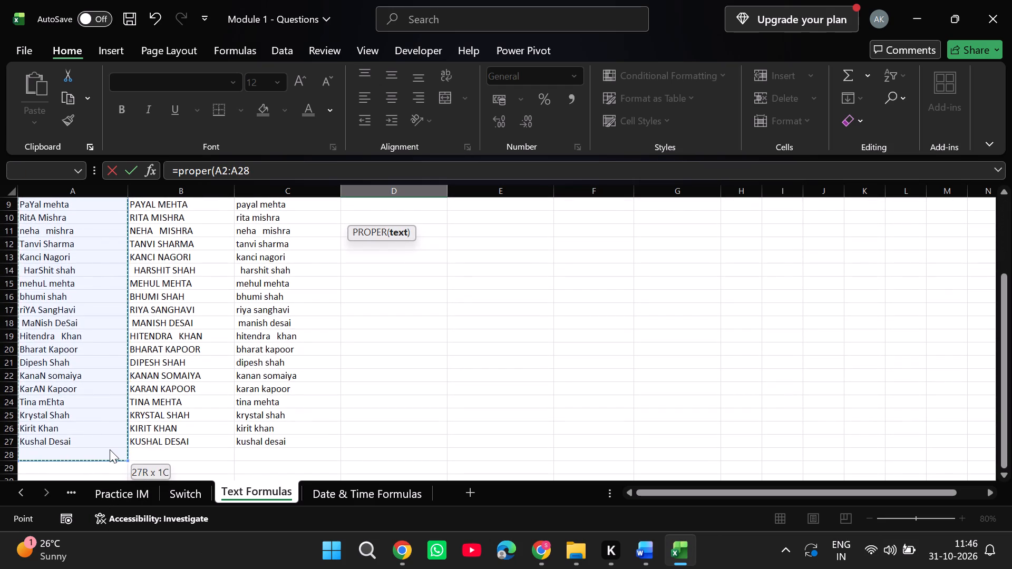
{"action": "left_click_drag", "start_coordinate": [110, 449], "coordinate": [110, 442]}
{"action": "key", "text": "shift+parenright"}
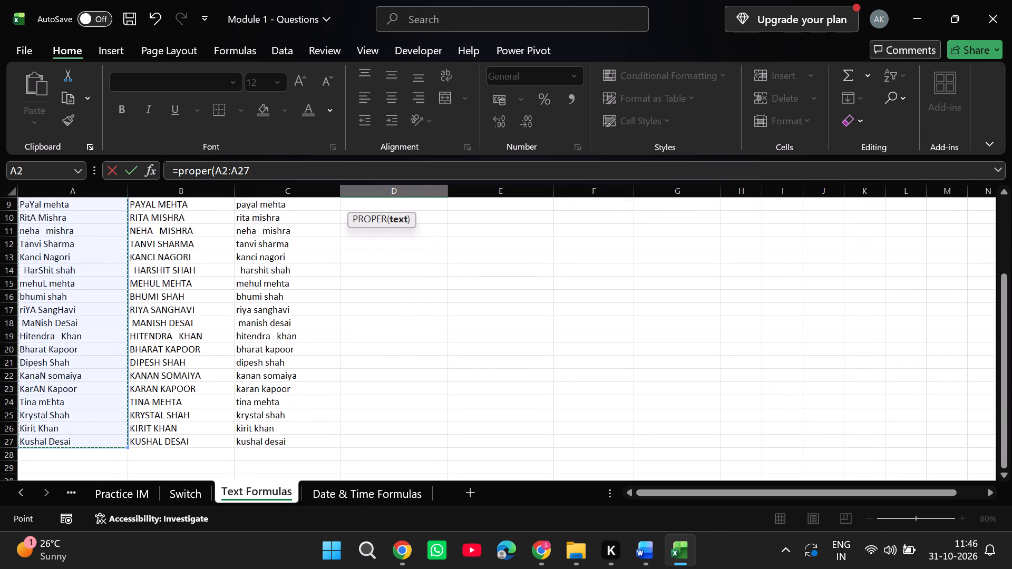
{"action": "key", "text": "Return"}
Enter =TRIM(A2:A27) in E2 to fill the Trim column.
{"action": "scroll", "coordinate": [382, 331], "scroll_direction": "up", "scroll_amount": 1}
{"action": "left_click", "coordinate": [493, 225]}
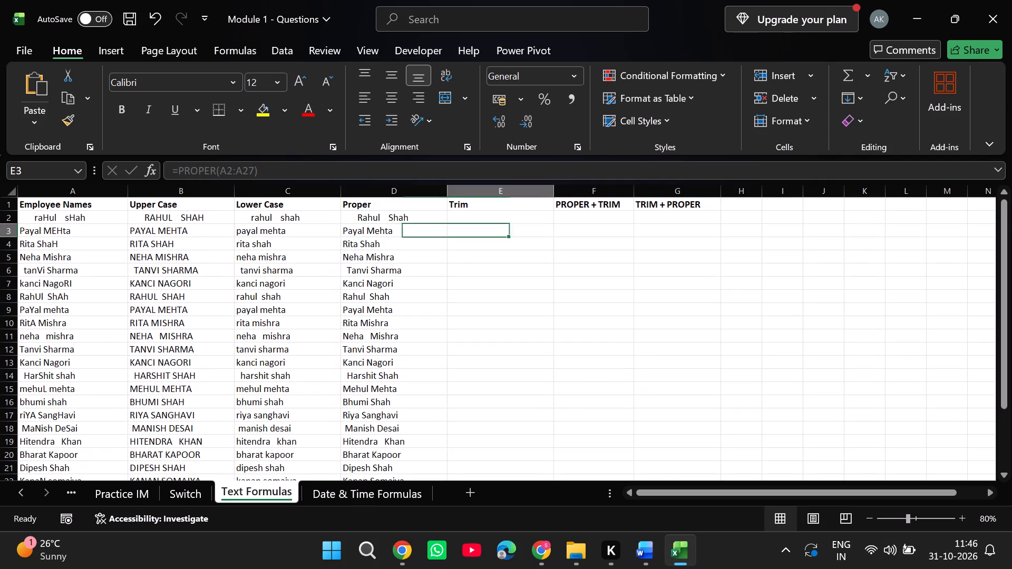
{"action": "key", "text": "Up"}
{"action": "key", "text": "equal"}
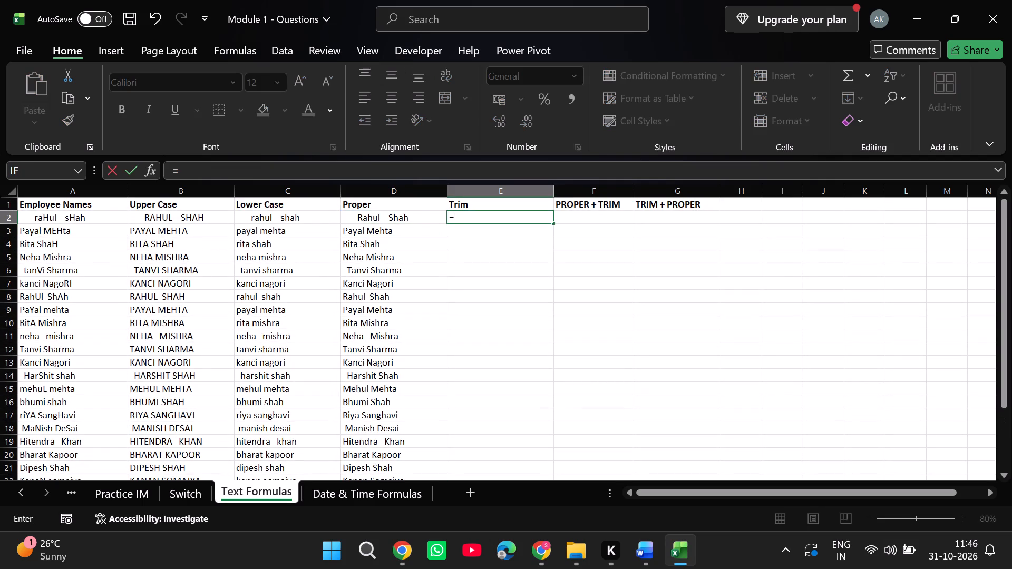
{"action": "type", "text": "trim"}
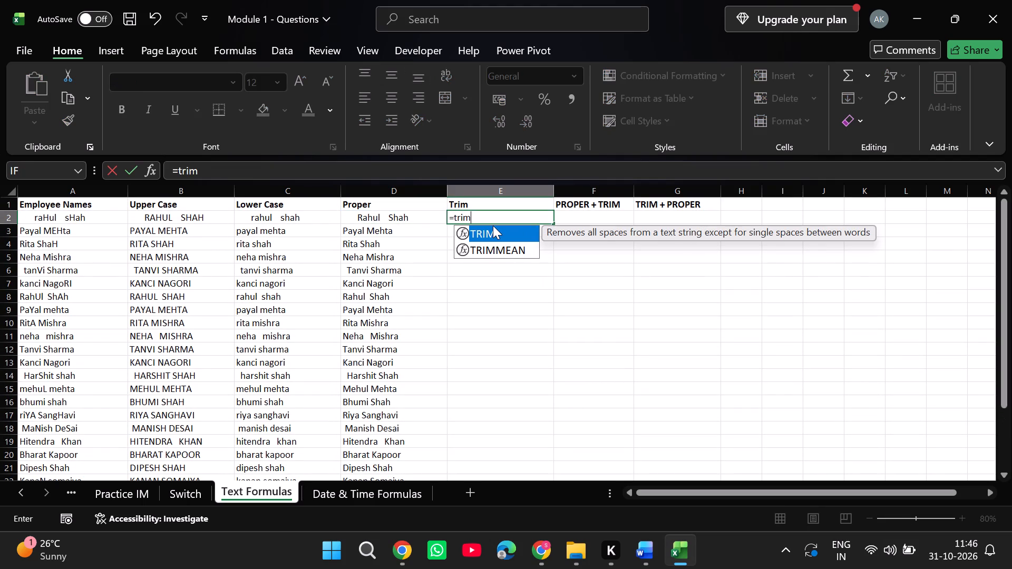
{"action": "key", "text": "shift+parenleft"}
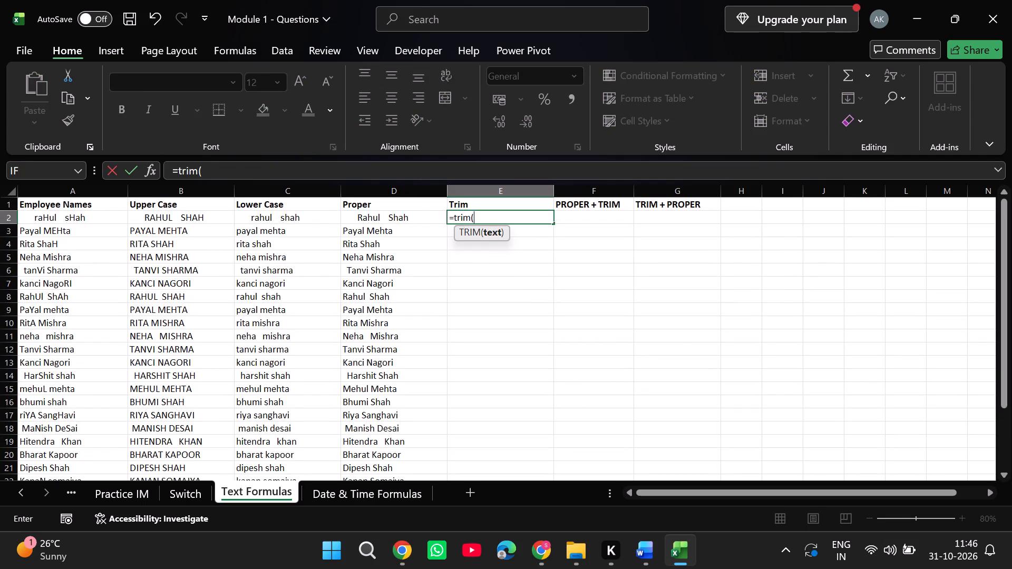
{"action": "left_click_drag", "start_coordinate": [102, 219], "coordinate": [129, 413]}
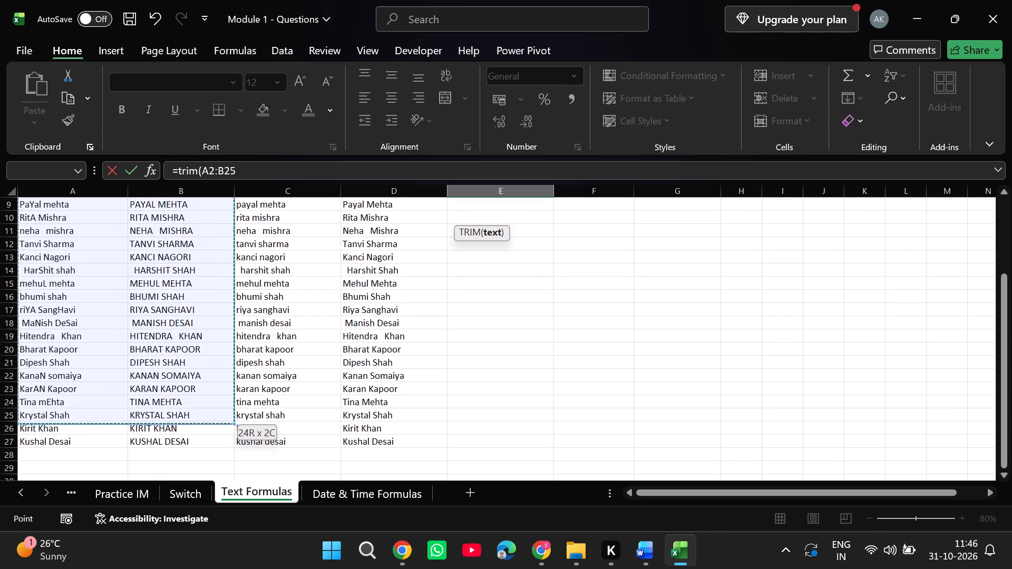
{"action": "left_click_drag", "start_coordinate": [129, 413], "coordinate": [111, 443]}
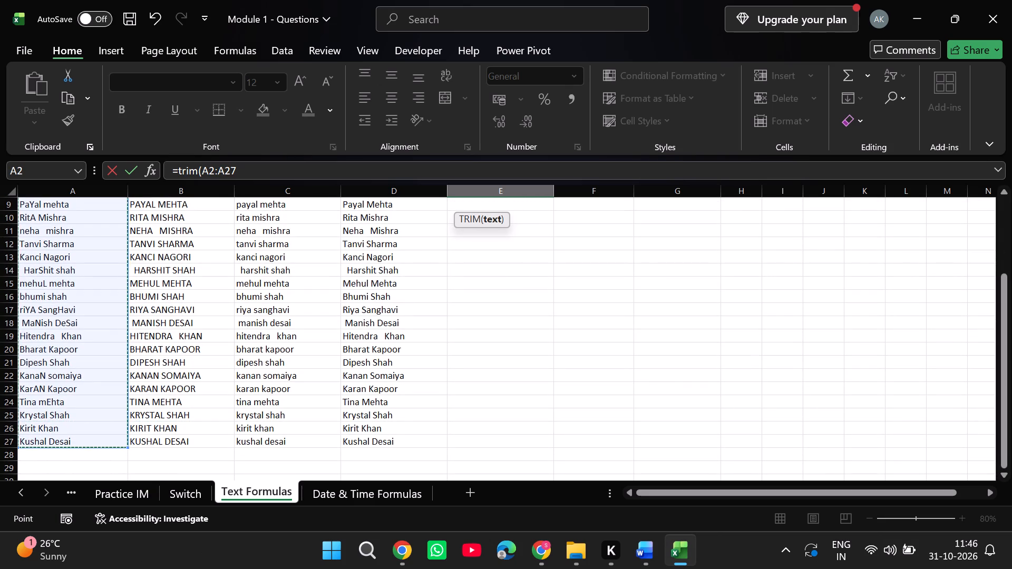
{"action": "key", "text": "shift+parenright"}
{"action": "key", "text": "Return"}
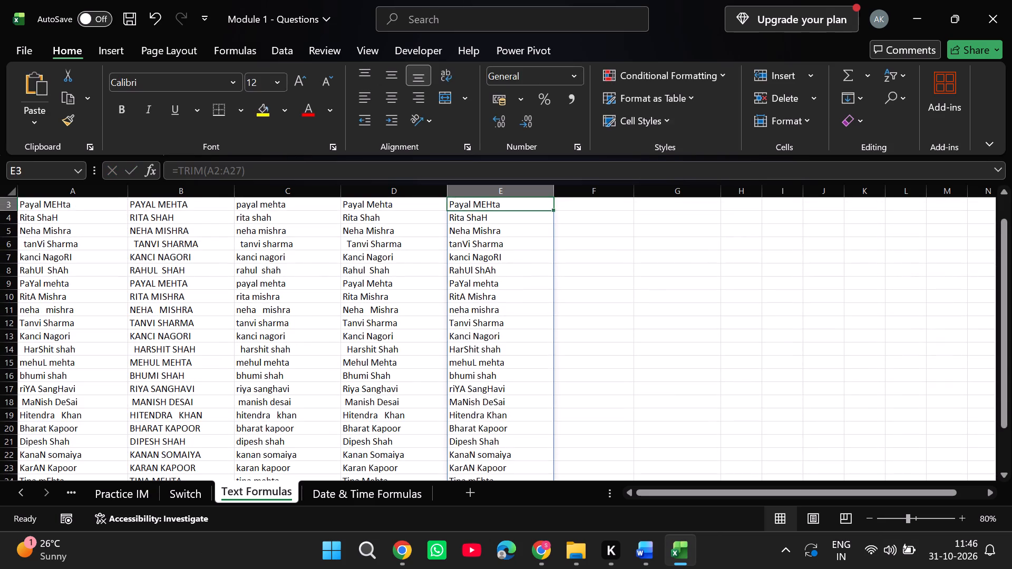
Enter =TRIM(PROPER(A2:A27)) in F2 to fill the PROPER + TRIM column.
{"action": "scroll", "coordinate": [389, 340], "scroll_direction": "up", "scroll_amount": 1}
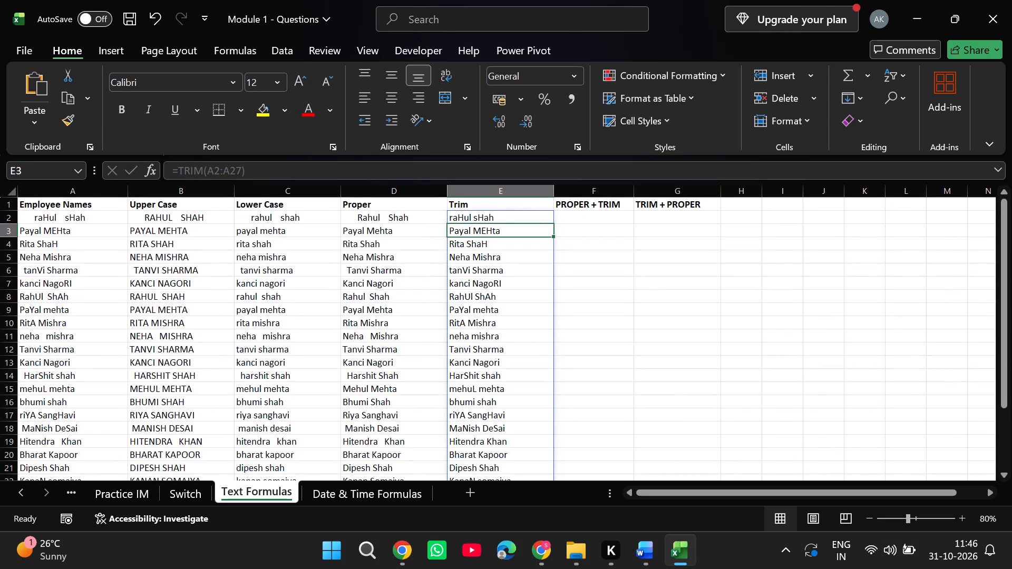
{"action": "left_click", "coordinate": [603, 220]}
{"action": "key", "text": "equal"}
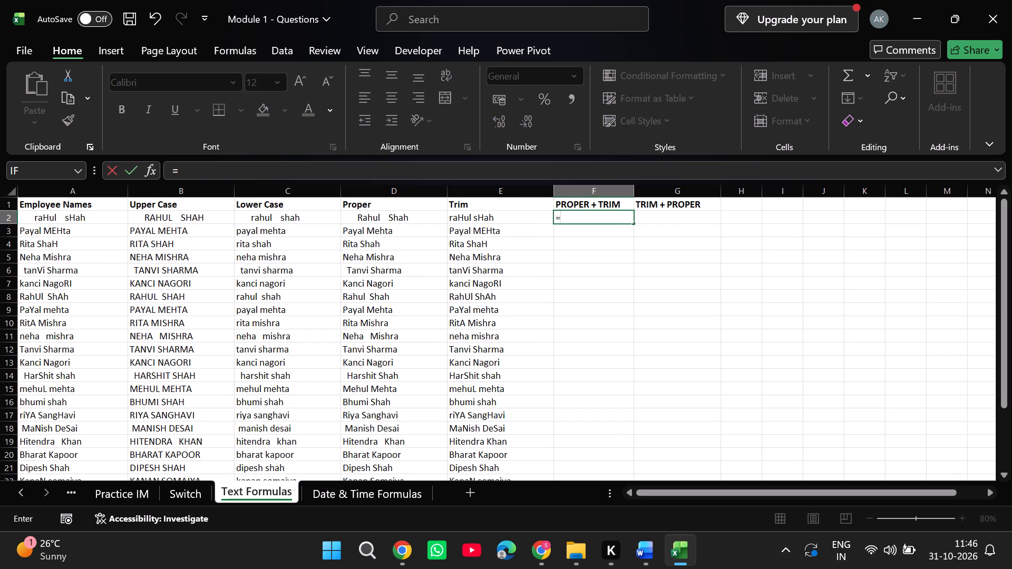
{"action": "type", "text": "trim(proper"}
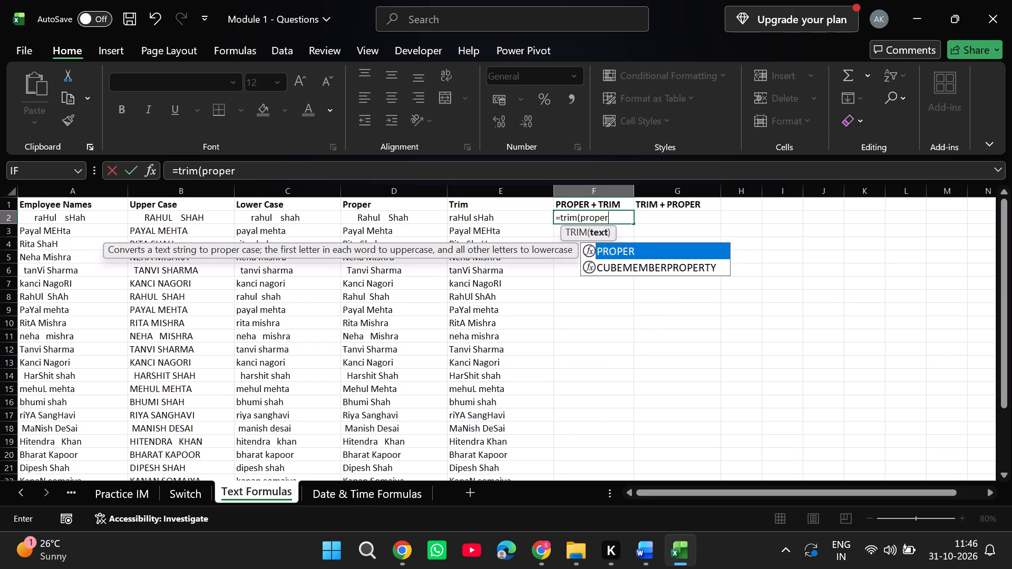
{"action": "key", "text": "shift+parenleft"}
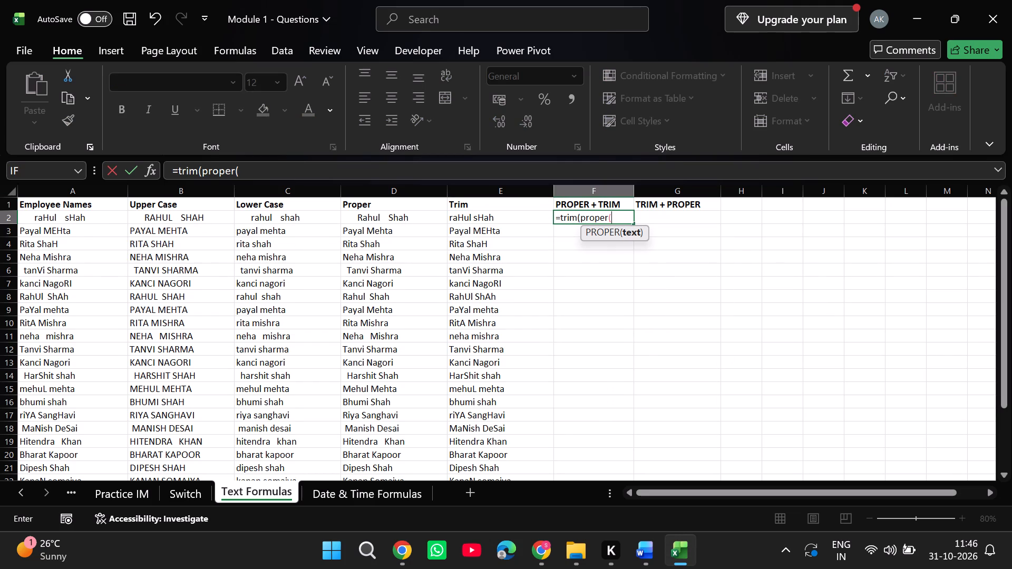
{"action": "left_click_drag", "start_coordinate": [52, 214], "coordinate": [106, 446]}
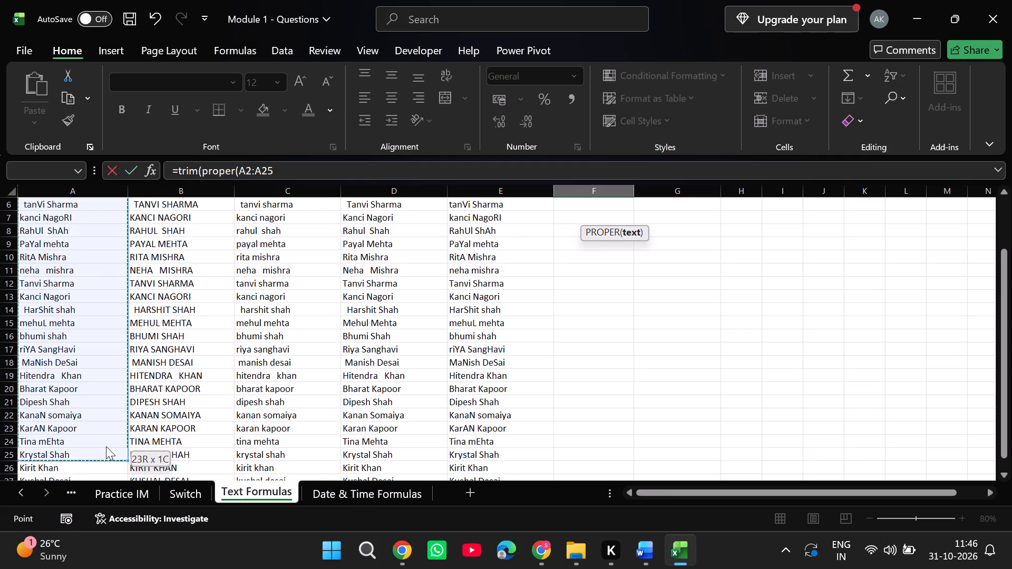
{"action": "left_click_drag", "start_coordinate": [106, 446], "coordinate": [115, 456]}
{"action": "key", "text": "shift+parenright"}
{"action": "key", "text": "Return"}
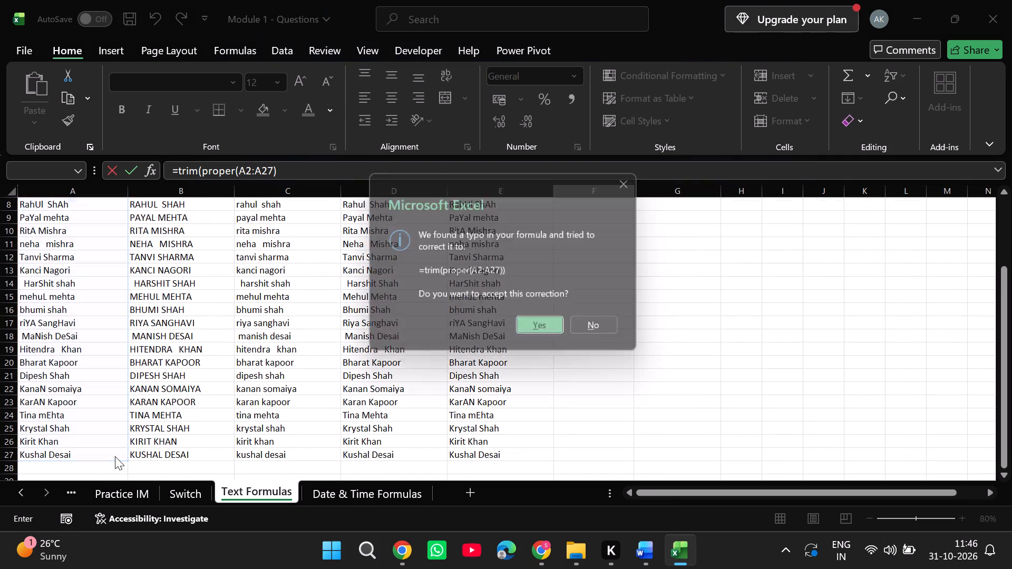
{"action": "left_click", "coordinate": [543, 331]}
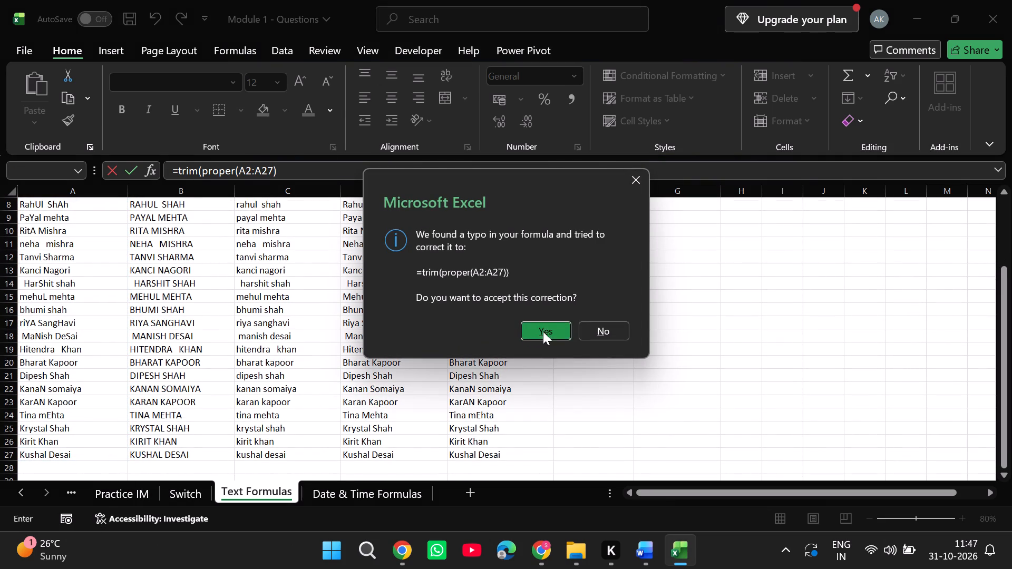
Enter =TRIM(PROPER(A2:A27)) in G2 to fill the TRIM + PROPER column.
{"action": "scroll", "coordinate": [572, 309], "scroll_direction": "right", "scroll_amount": 1}
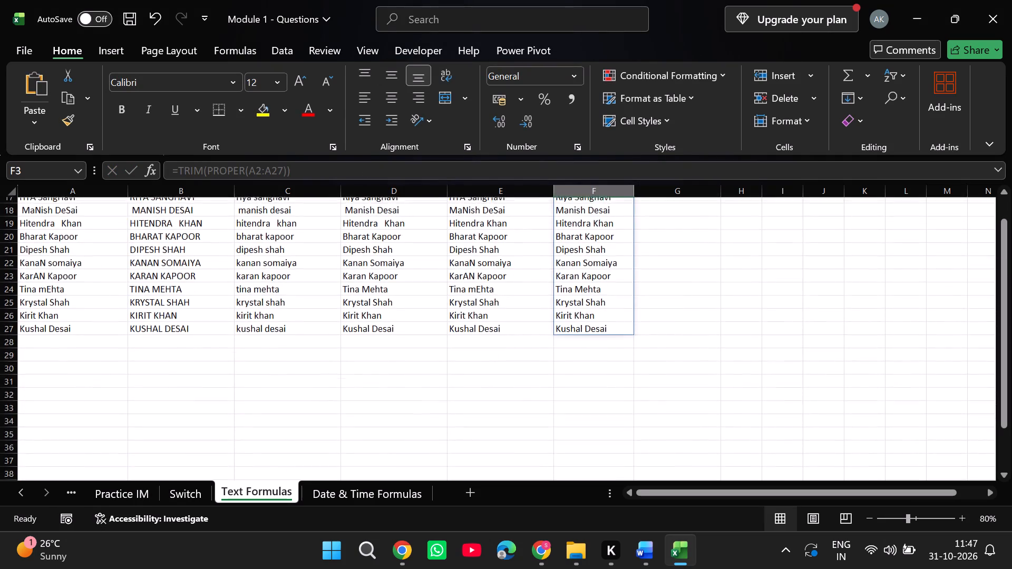
{"action": "scroll", "coordinate": [572, 309], "scroll_direction": "up", "scroll_amount": 3}
{"action": "left_click", "coordinate": [668, 213]}
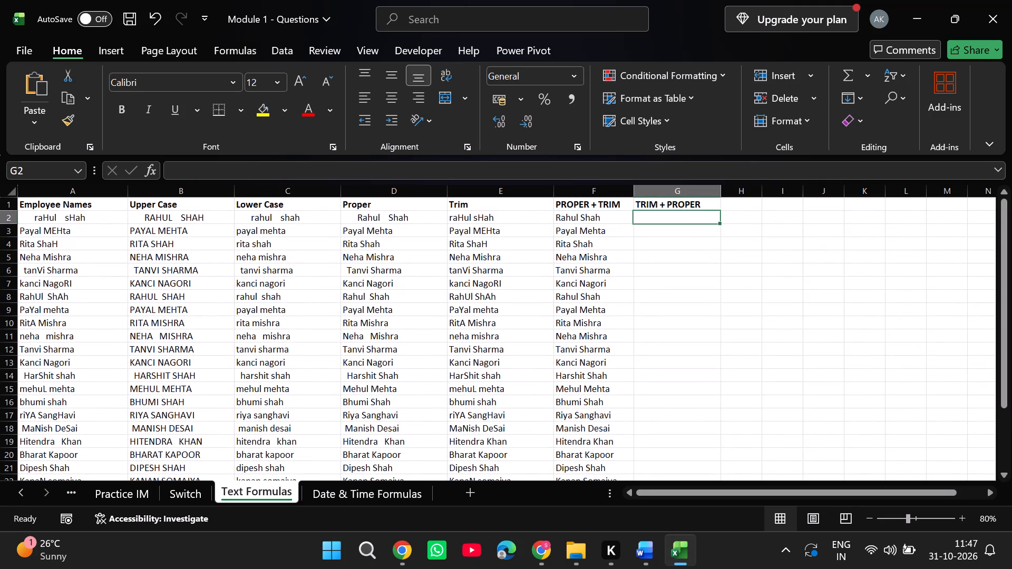
{"action": "type", "text": "=trim"}
{"action": "type", "text": "(proper"}
{"action": "key", "text": "shift+parenleft"}
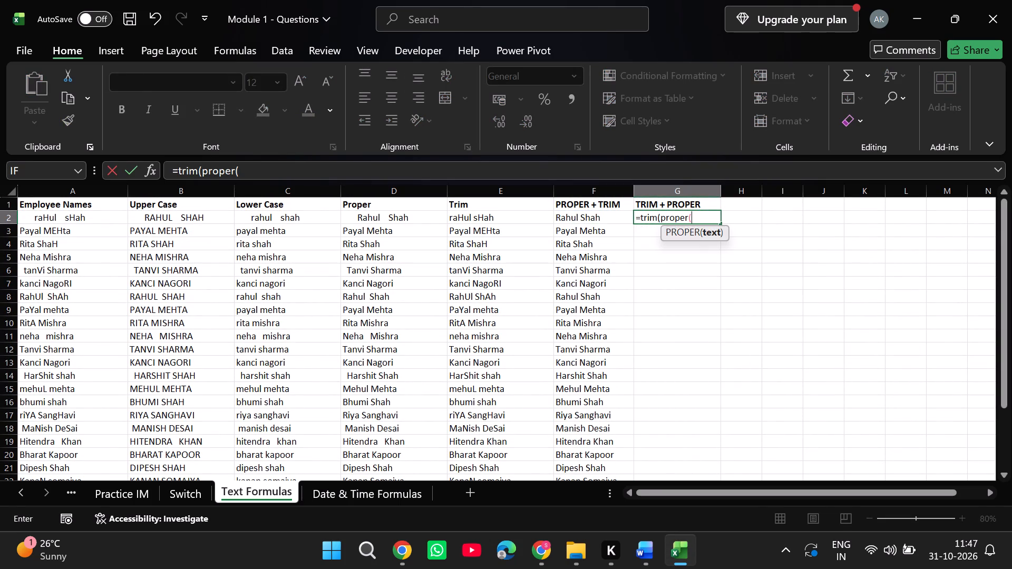
{"action": "left_click_drag", "start_coordinate": [83, 215], "coordinate": [102, 454]}
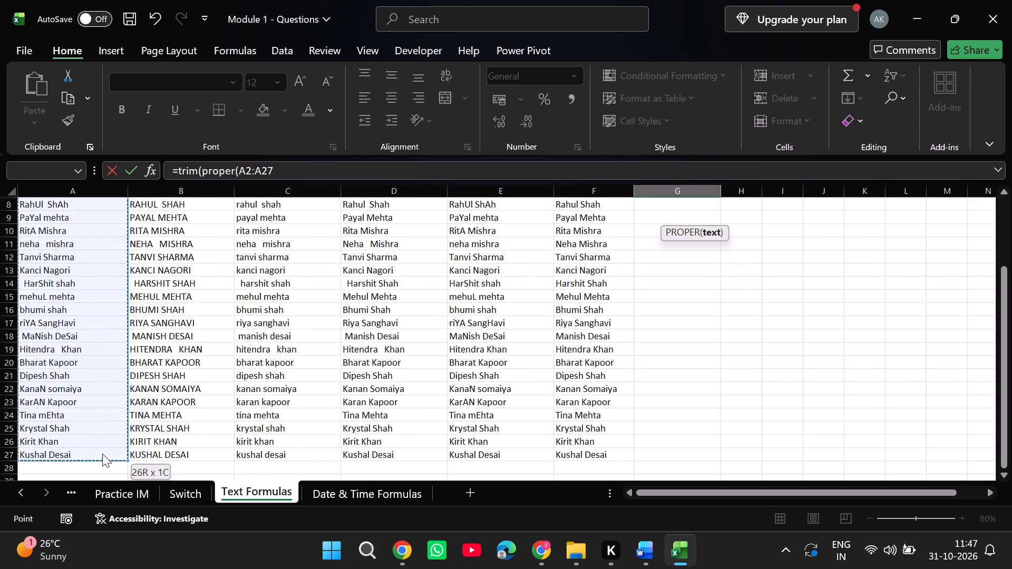
{"action": "left_click_drag", "start_coordinate": [102, 454], "coordinate": [102, 452]}
{"action": "key", "text": "shift+parenright"}
{"action": "key", "text": "Return"}
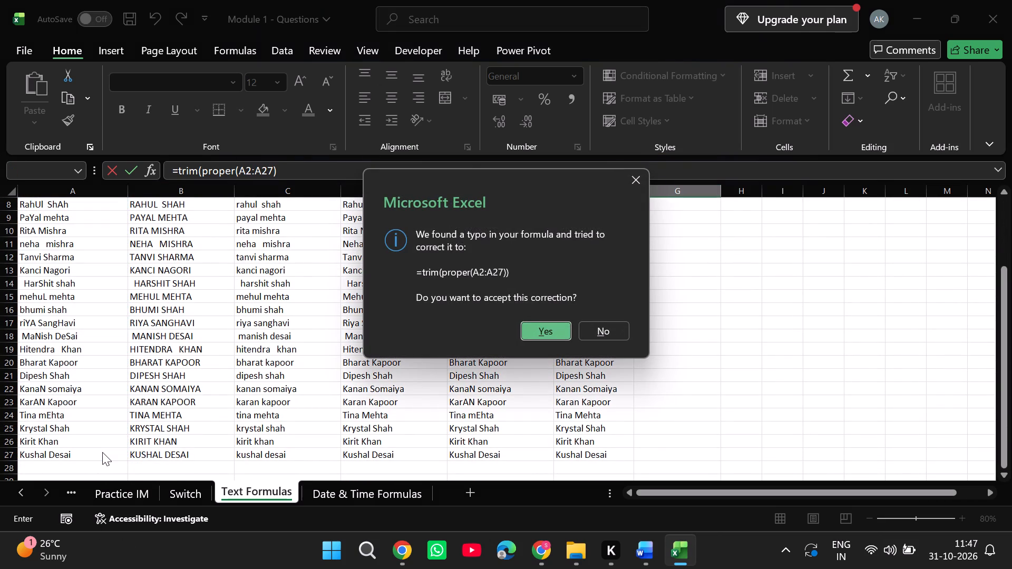
{"action": "key", "text": "Return"}
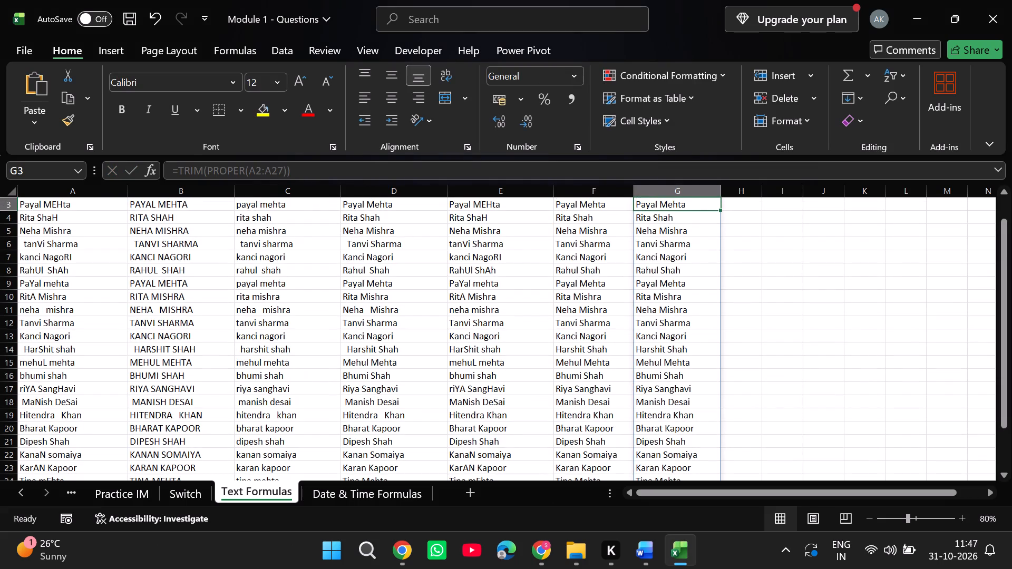
Save the workbook.
{"action": "left_click", "coordinate": [776, 344]}
{"action": "key", "text": "ctrl+s"}
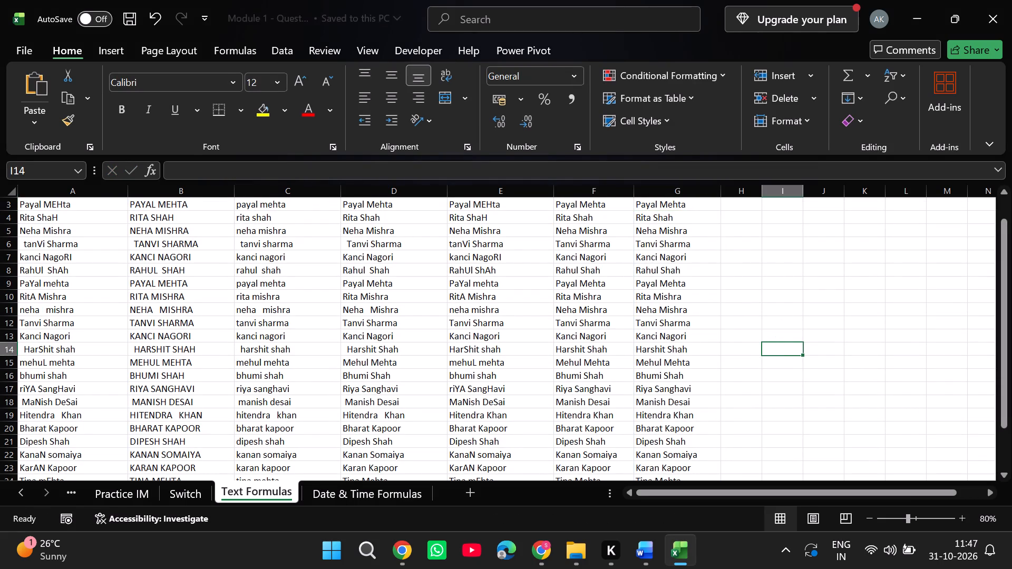
{"action": "left_click", "coordinate": [357, 494]}
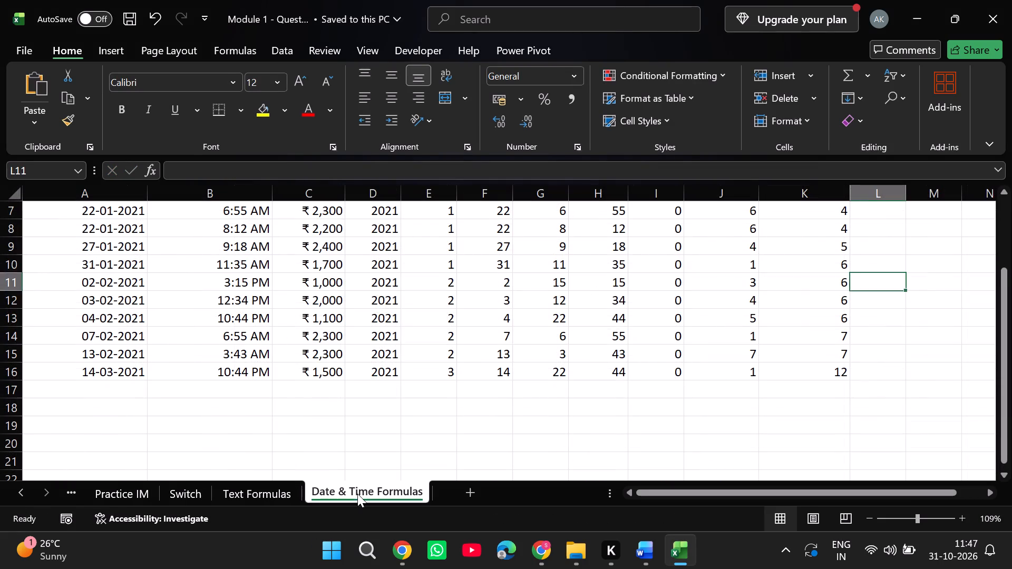
{"action": "left_click", "coordinate": [200, 499]}
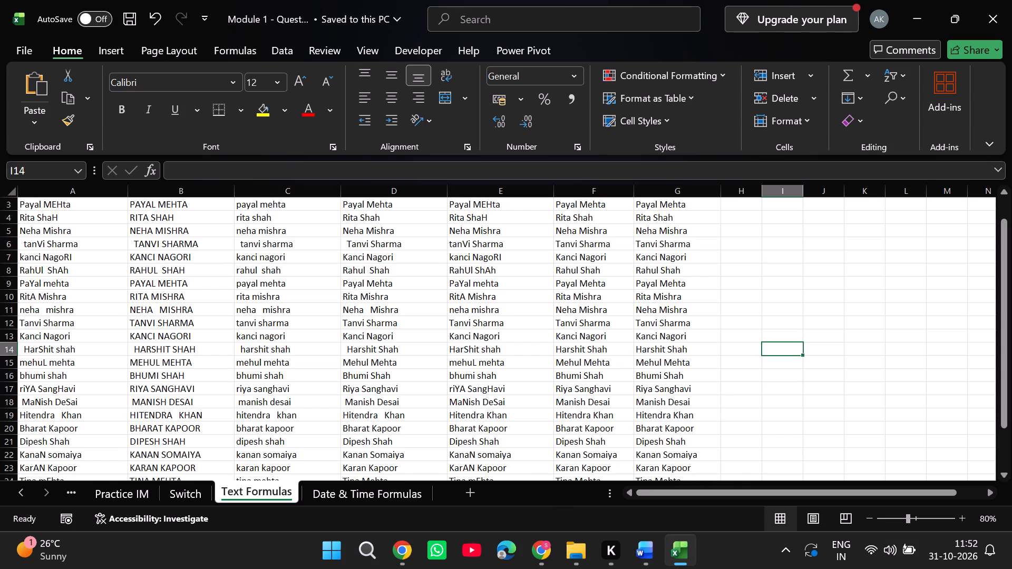
{"action": "left_click", "coordinate": [128, 22]}
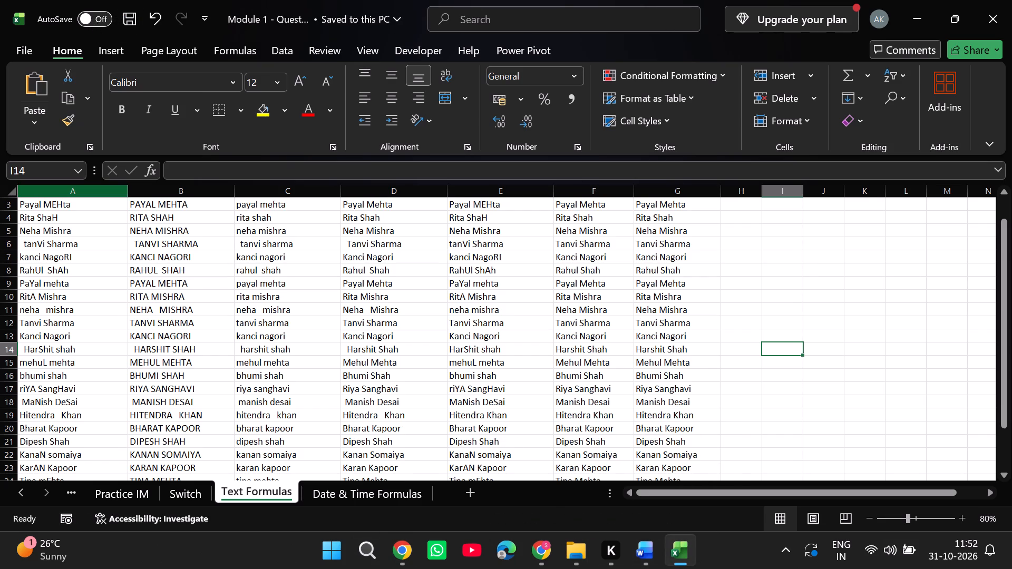
Save a copy of the workbook as the macro-enabled file Module 1 - Questions in the Downloads folder.
{"action": "left_click", "coordinate": [22, 52]}
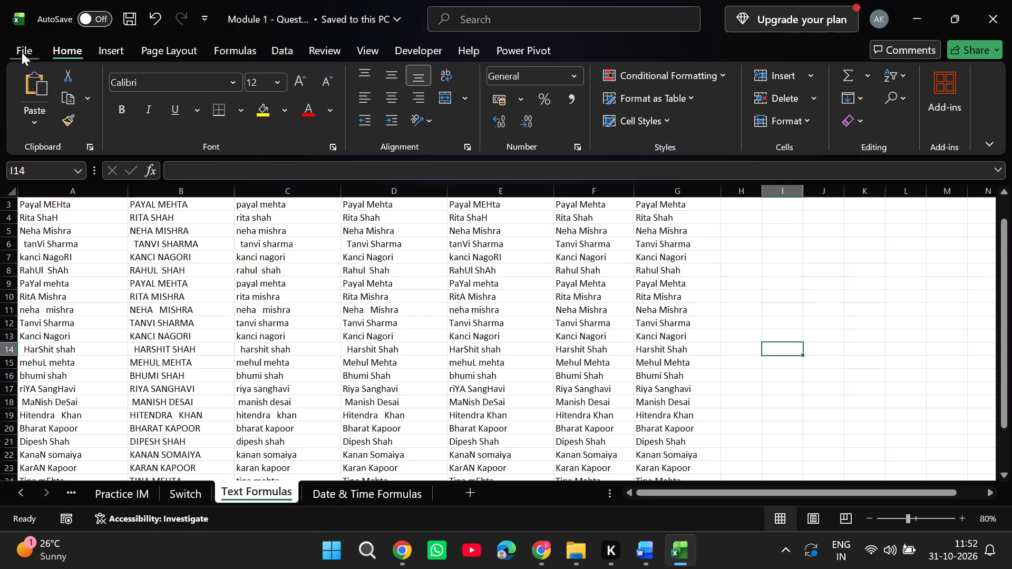
{"action": "left_click", "coordinate": [42, 297]}
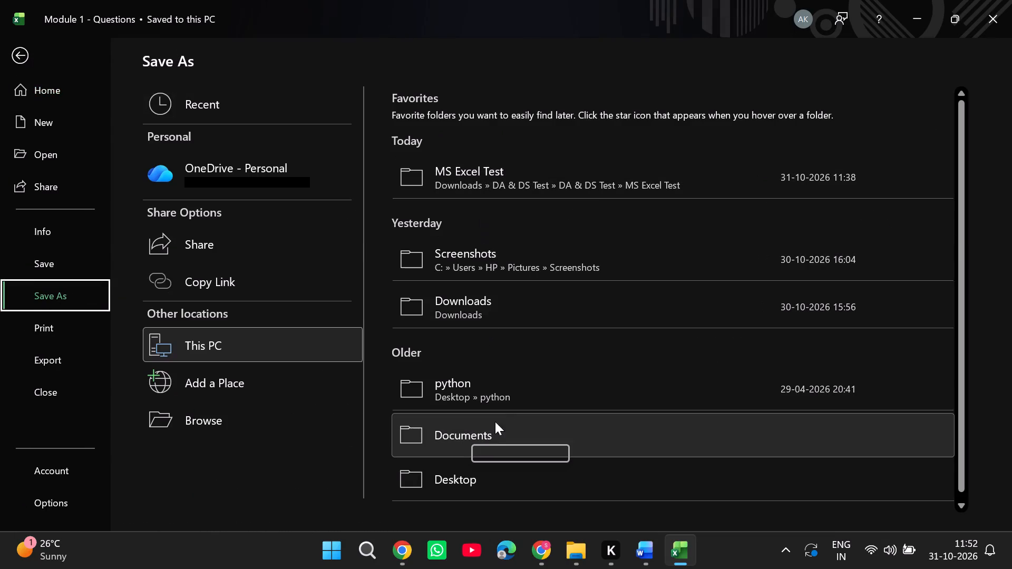
{"action": "double_click", "coordinate": [470, 447]}
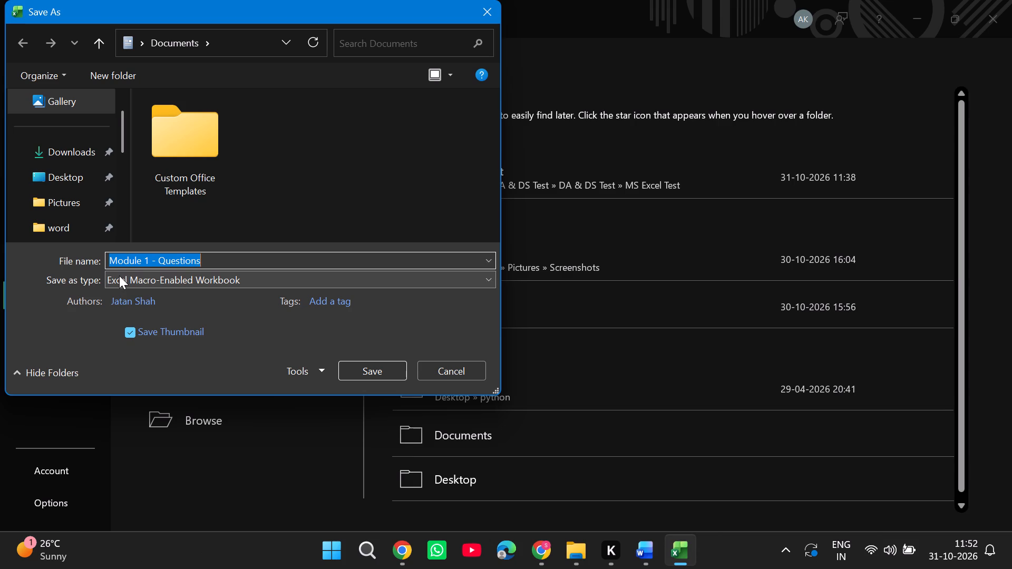
{"action": "left_click", "coordinate": [76, 175]}
{"action": "left_click", "coordinate": [79, 142]}
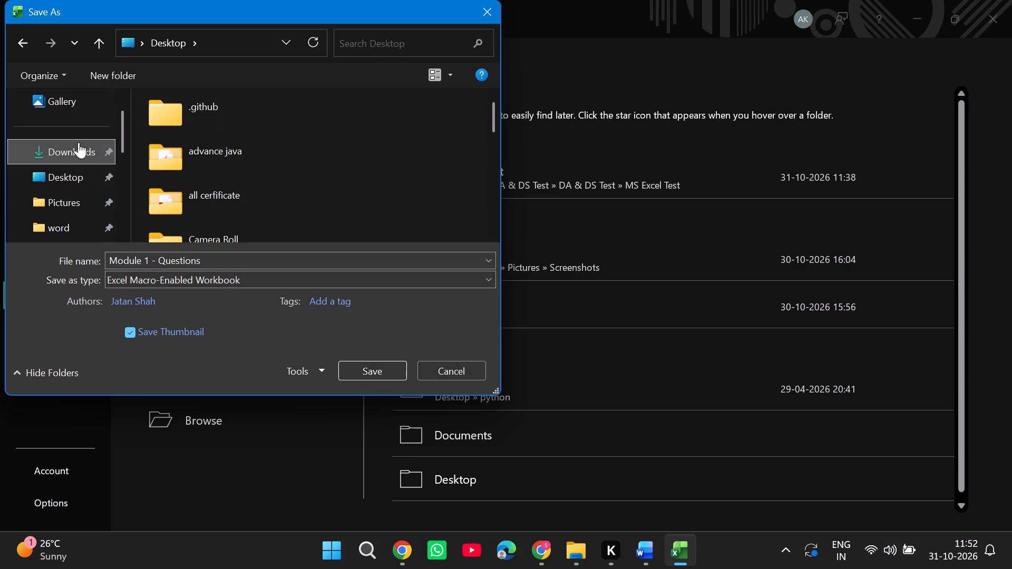
{"action": "scroll", "coordinate": [340, 189], "scroll_direction": "down", "scroll_amount": 4}
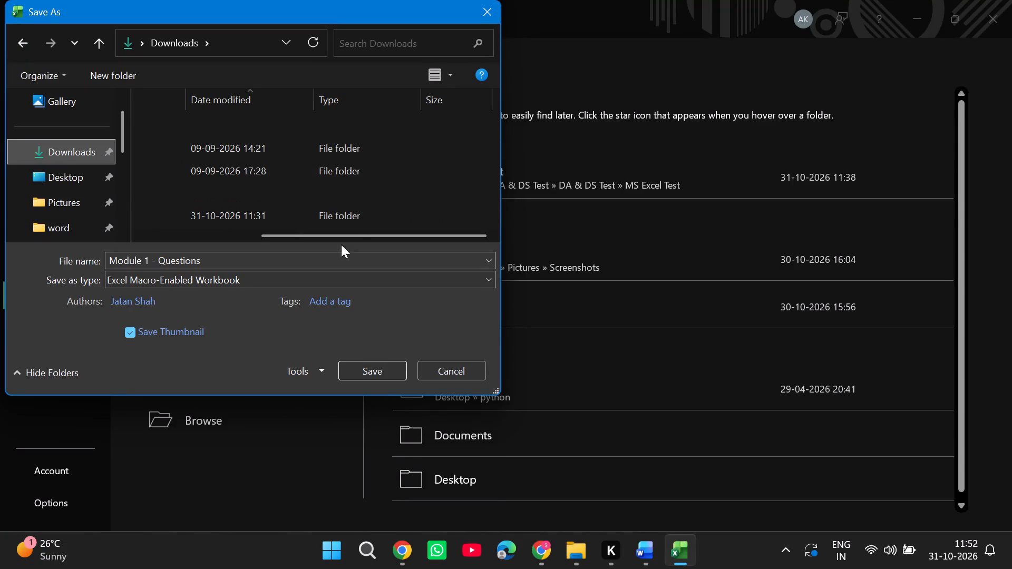
{"action": "left_click", "coordinate": [378, 374]}
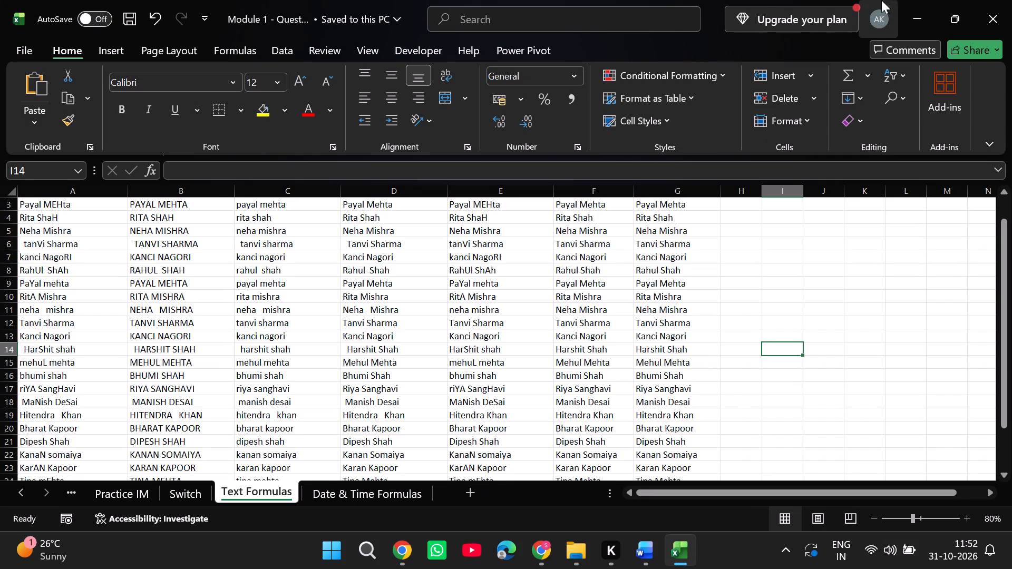
Look over the SQL questions document in Word and the end of ChatGPT's reply in Chrome.
{"action": "left_click", "coordinate": [923, 2]}
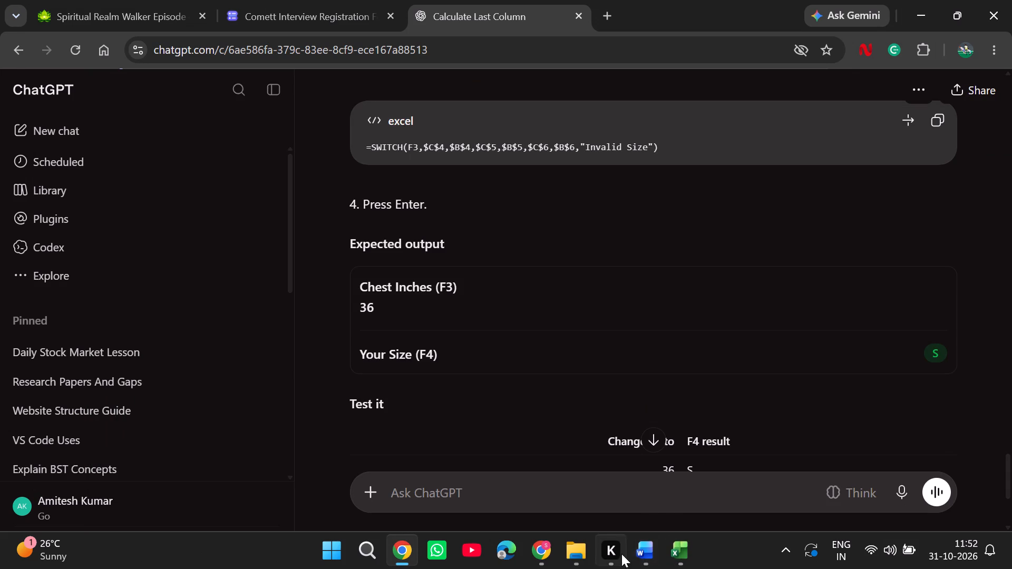
{"action": "left_click", "coordinate": [641, 557]}
{"action": "scroll", "coordinate": [410, 344], "scroll_direction": "up", "scroll_amount": 5}
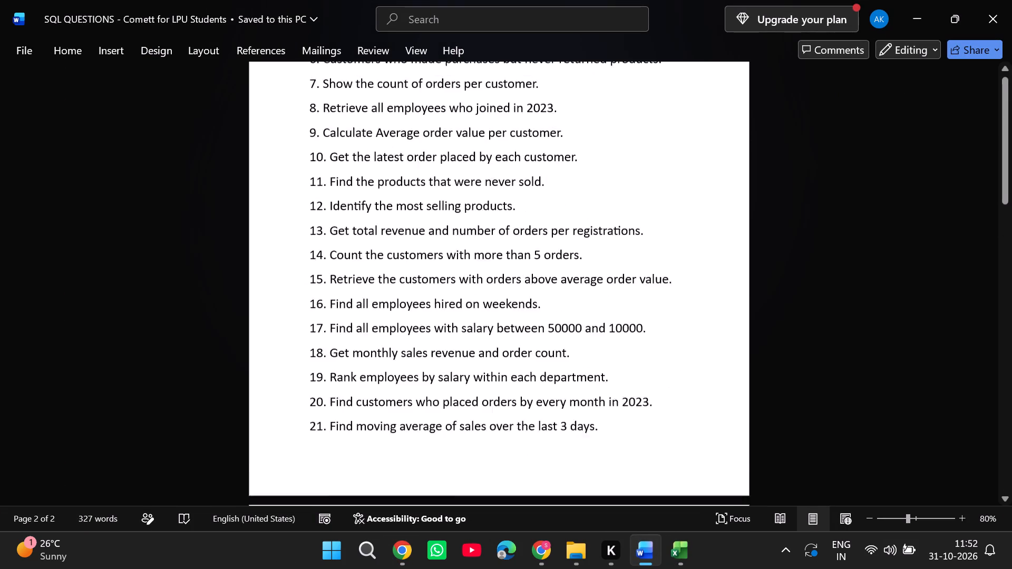
{"action": "scroll", "coordinate": [410, 344], "scroll_direction": "up", "scroll_amount": 4}
{"action": "left_click", "coordinate": [914, 9]}
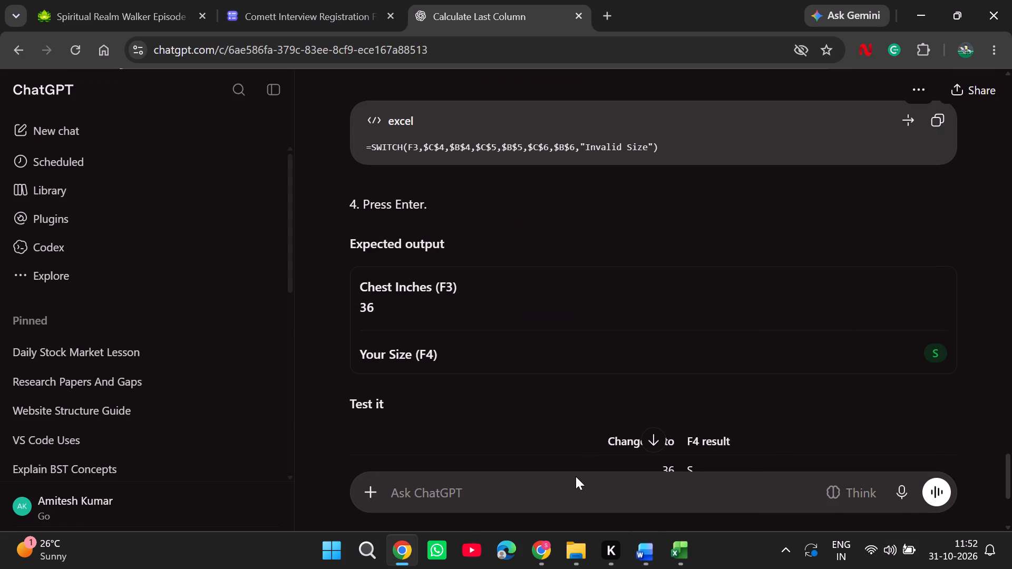
{"action": "scroll", "coordinate": [548, 376], "scroll_direction": "down", "scroll_amount": 5}
{"action": "scroll", "coordinate": [548, 376], "scroll_direction": "up", "scroll_amount": 1}
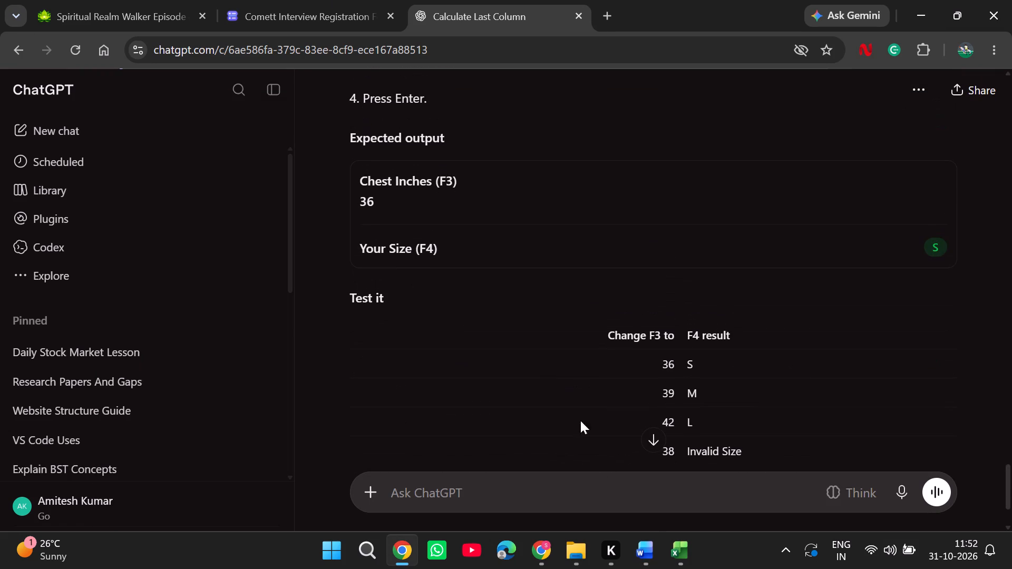
Switch to File Explorer and examine the DA & DS Test folder's MS Excel Test, Power BI Test and SQL Questions subfolders.
{"action": "left_click", "coordinate": [563, 555]}
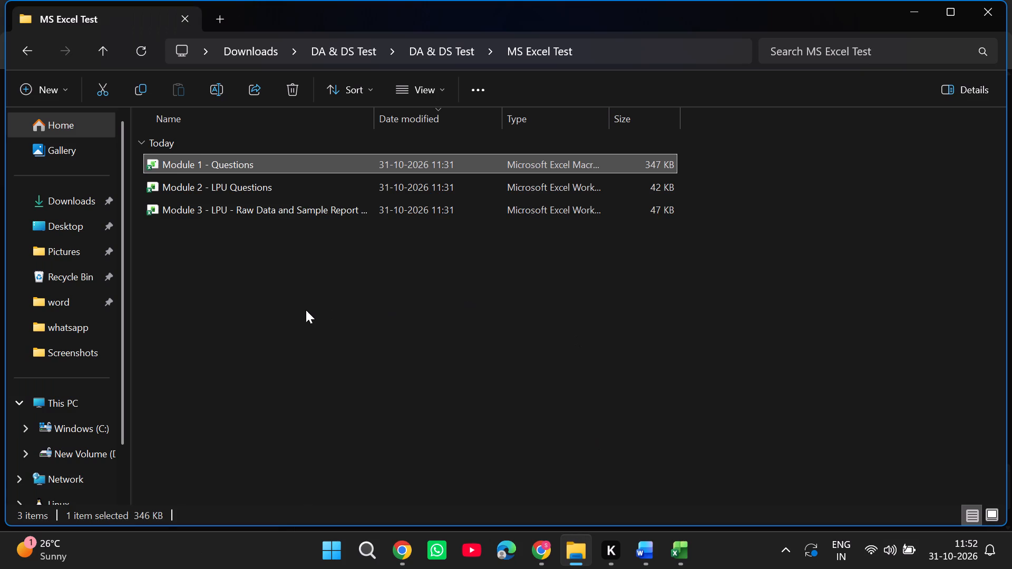
{"action": "left_click", "coordinate": [232, 184]}
{"action": "left_click", "coordinate": [94, 197]}
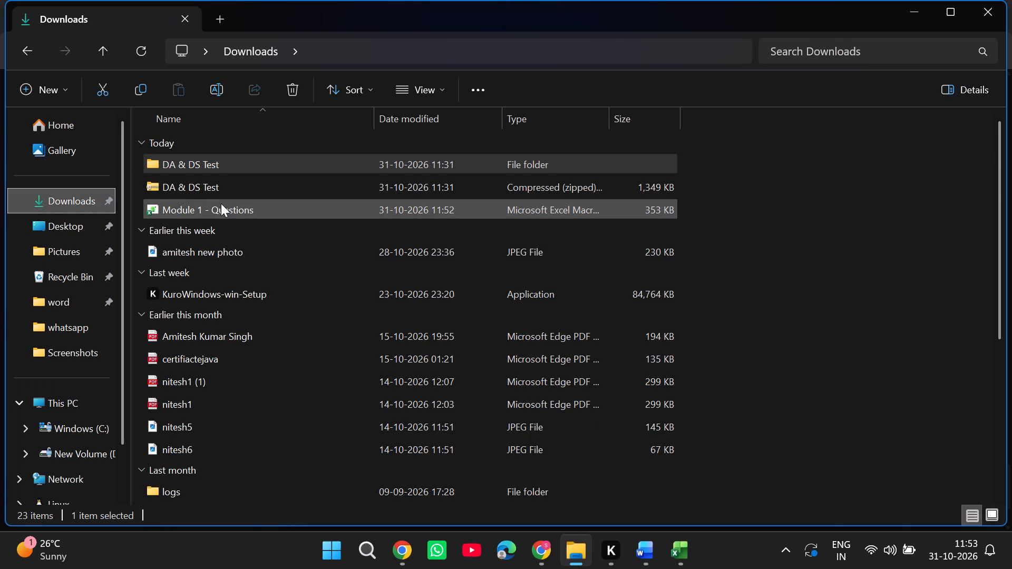
{"action": "double_click", "coordinate": [224, 161]}
{"action": "double_click", "coordinate": [256, 163]}
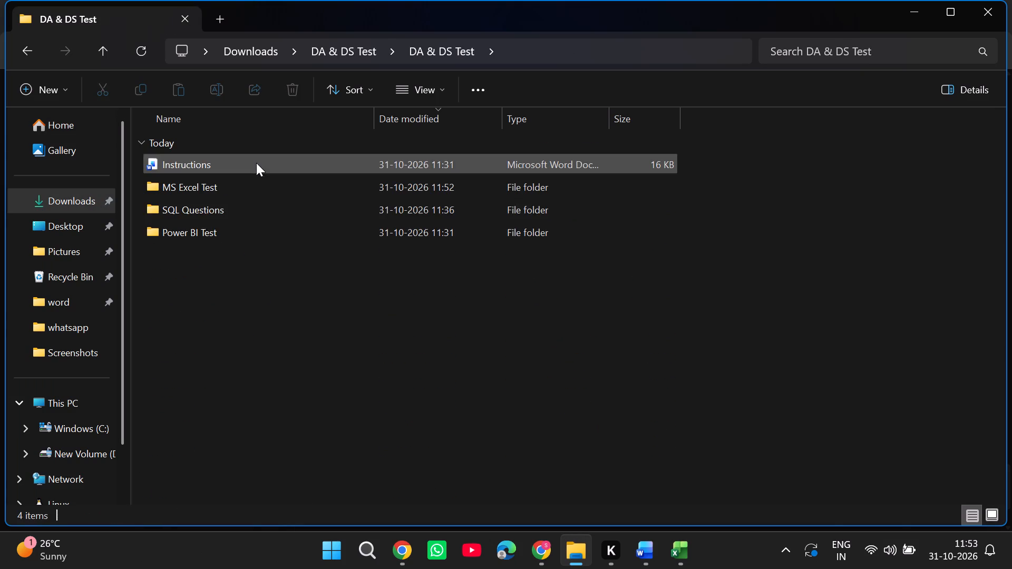
{"action": "double_click", "coordinate": [244, 193]}
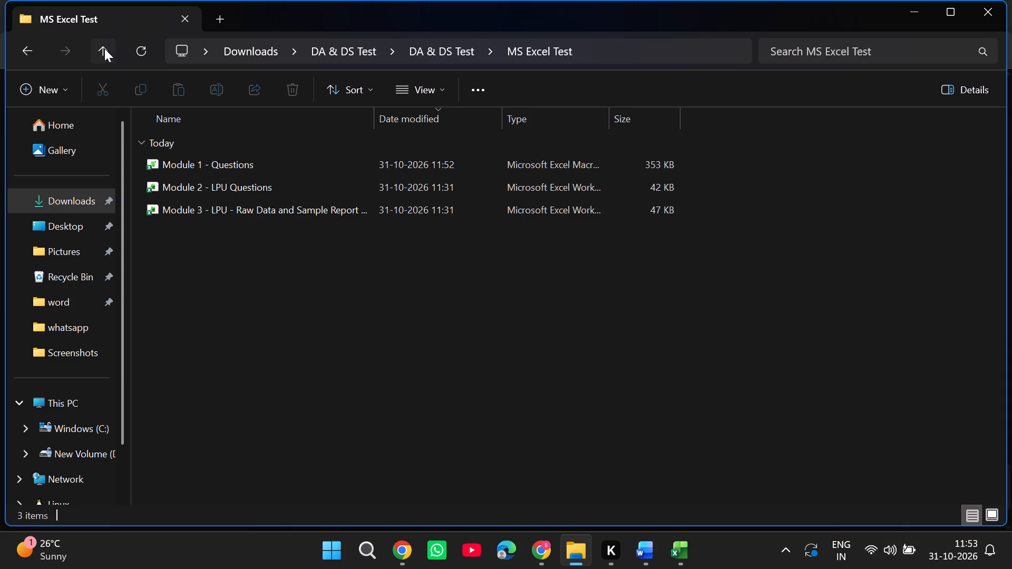
{"action": "left_click", "coordinate": [104, 48]}
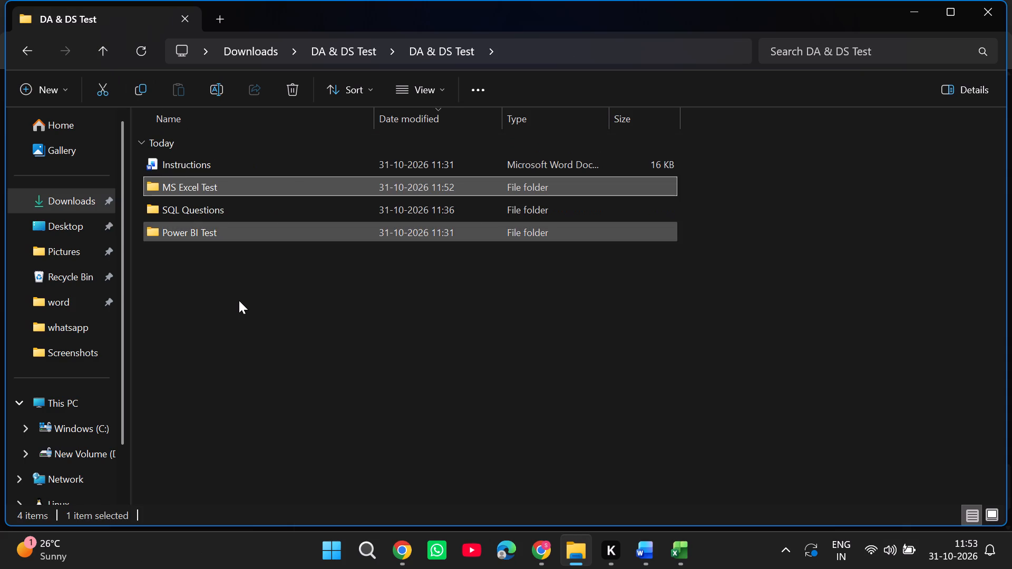
{"action": "double_click", "coordinate": [223, 228]}
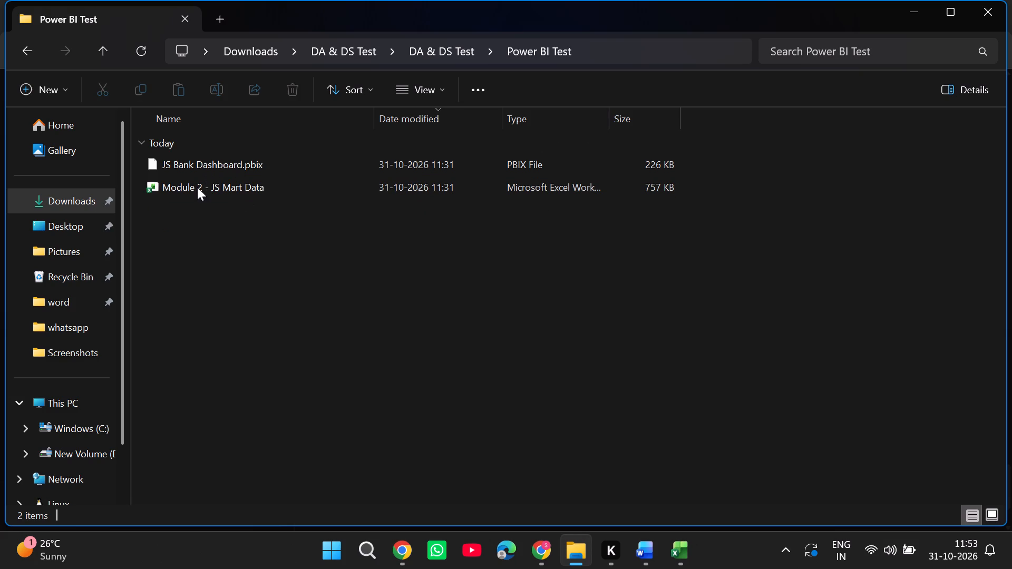
{"action": "left_click", "coordinate": [110, 48]}
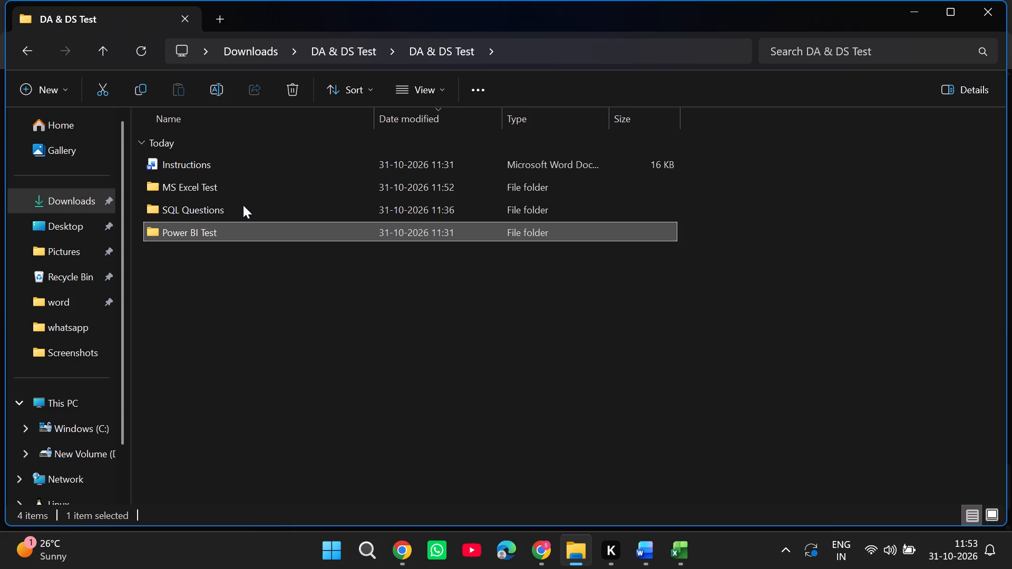
{"action": "double_click", "coordinate": [243, 205]}
{"action": "left_click", "coordinate": [109, 52]}
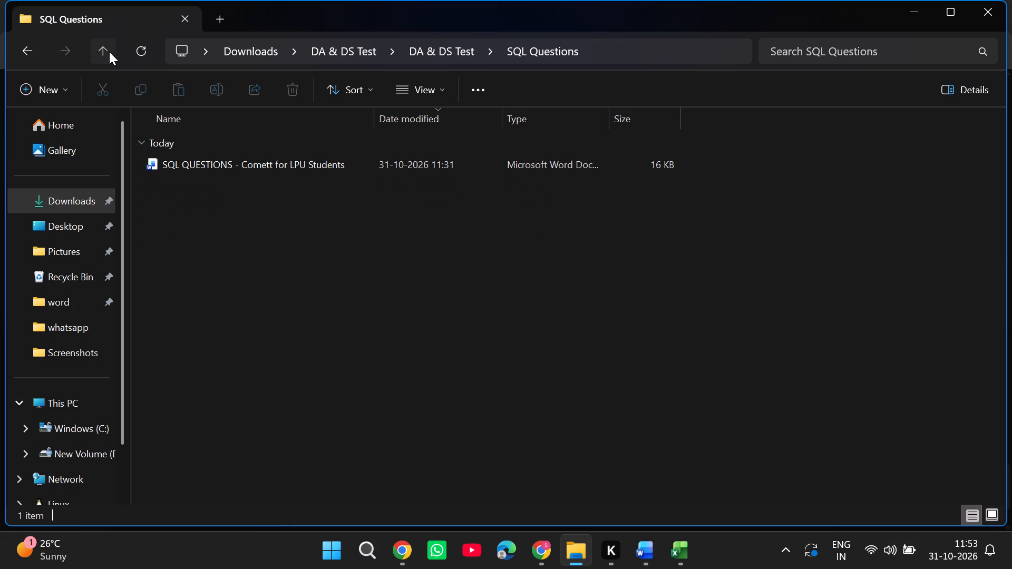
Open the Module 2 - LPU Questions workbook from the MS Excel Test folder and enable editing.
{"action": "double_click", "coordinate": [254, 184]}
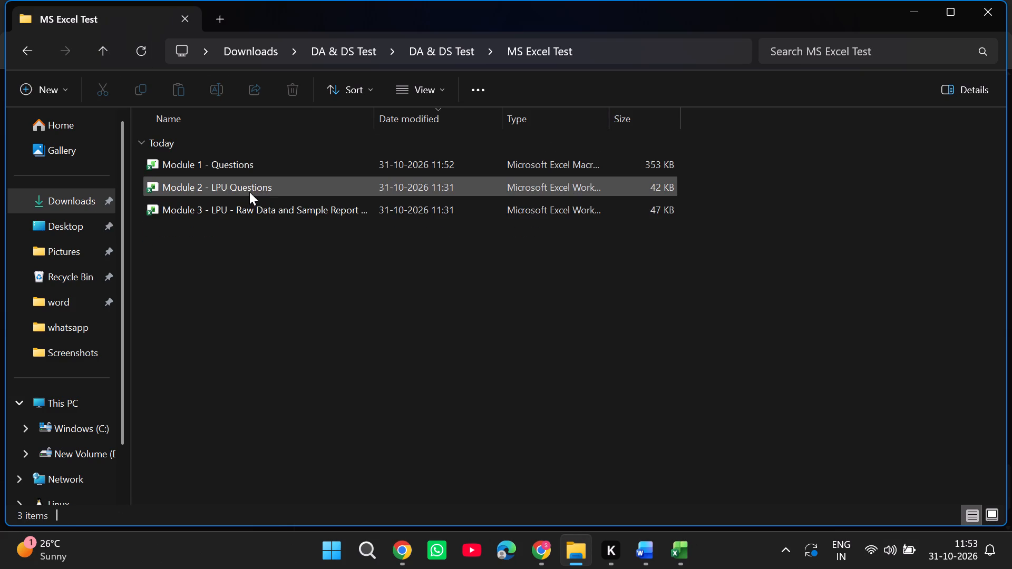
{"action": "double_click", "coordinate": [259, 184]}
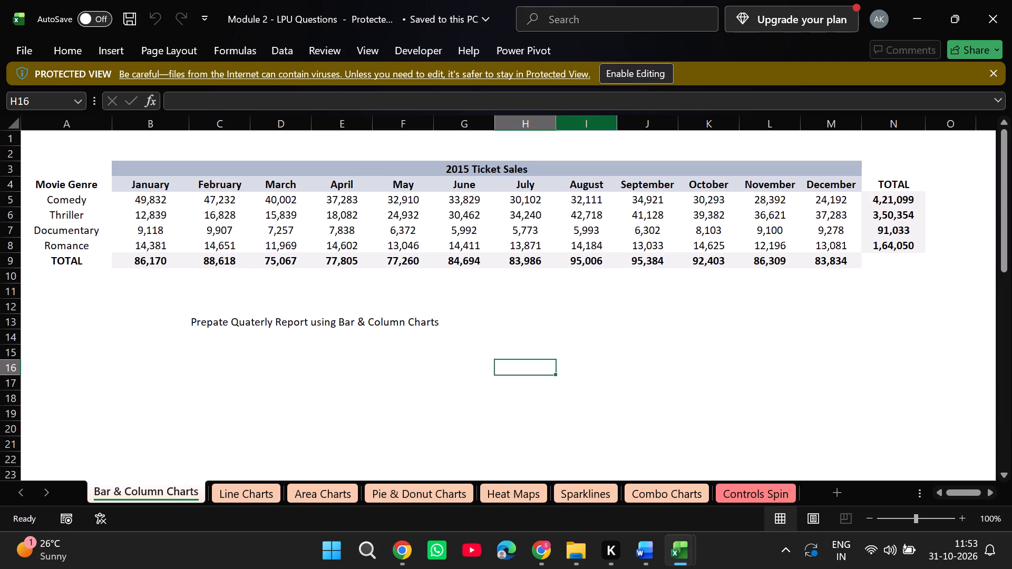
{"action": "left_click", "coordinate": [644, 72]}
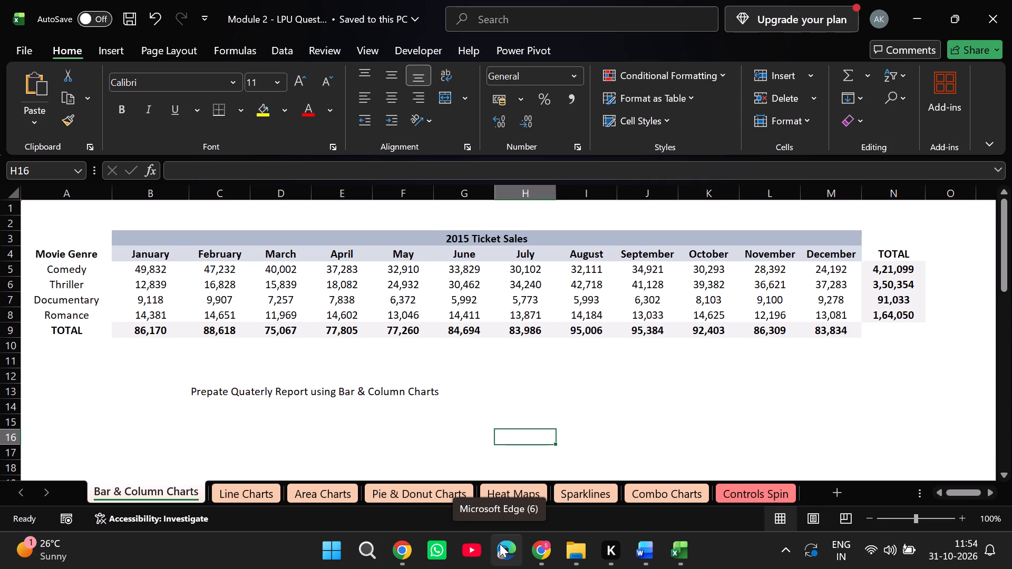
Switch to the Module 1 workbook and review its sheets from Date & Time Formulas back to Understanding References.
{"action": "key", "text": "alt+Tab"}
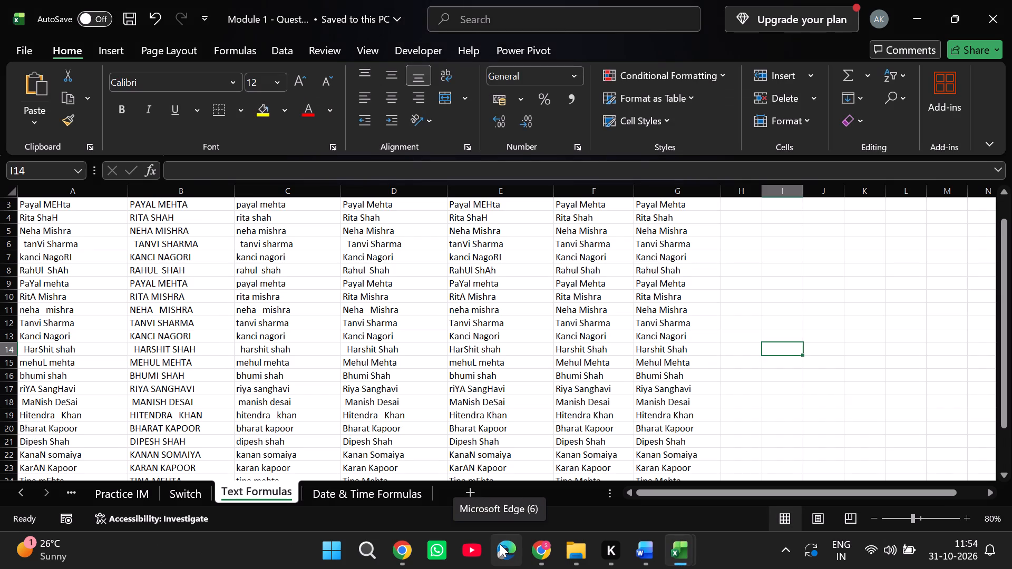
{"action": "scroll", "coordinate": [360, 489], "scroll_direction": "left", "scroll_amount": 3}
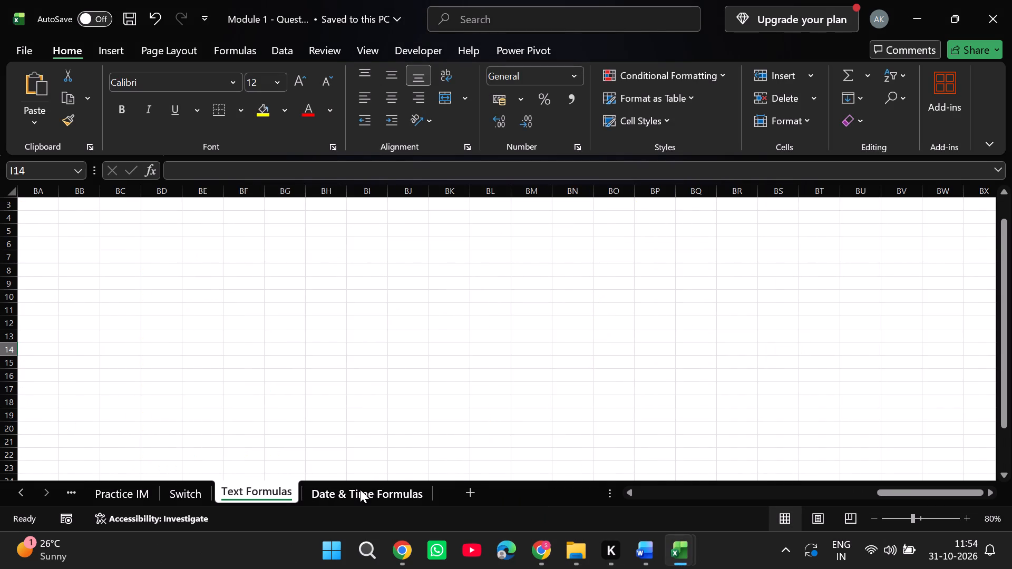
{"action": "scroll", "coordinate": [360, 489], "scroll_direction": "right", "scroll_amount": 3}
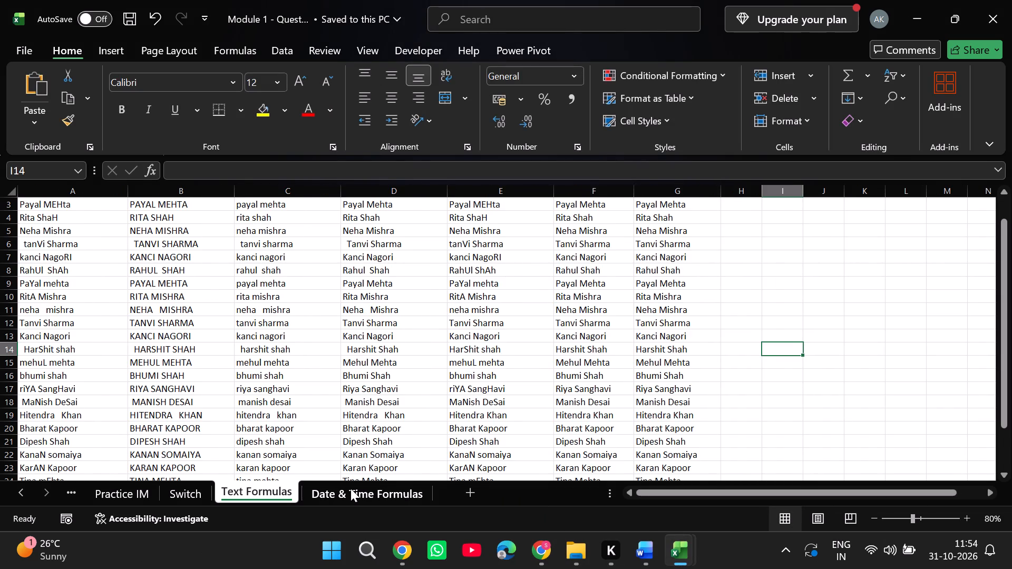
{"action": "left_click", "coordinate": [351, 488]}
{"action": "left_click", "coordinate": [253, 487]}
{"action": "left_click", "coordinate": [181, 492]}
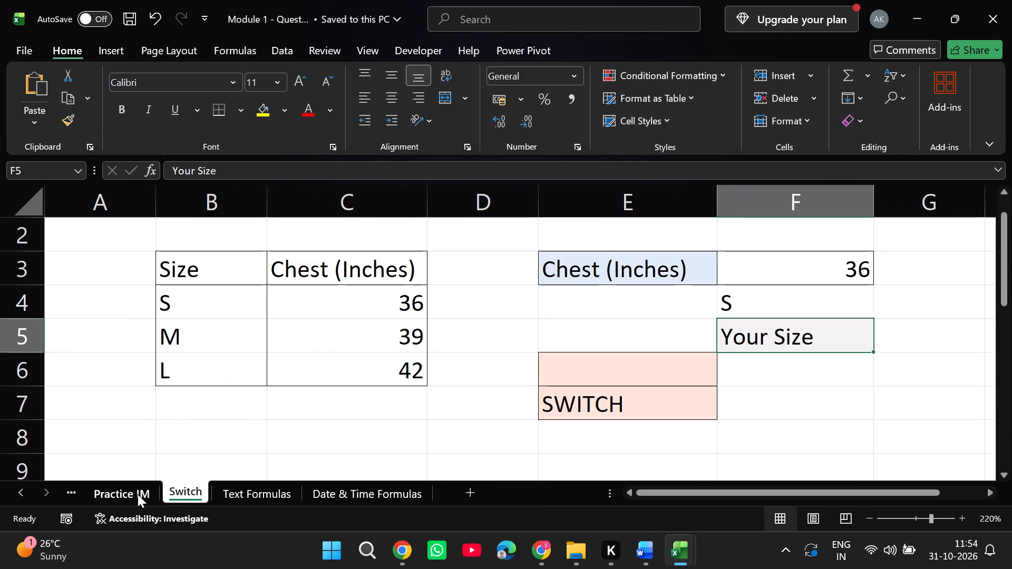
{"action": "left_click", "coordinate": [137, 494]}
{"action": "left_click", "coordinate": [61, 486]}
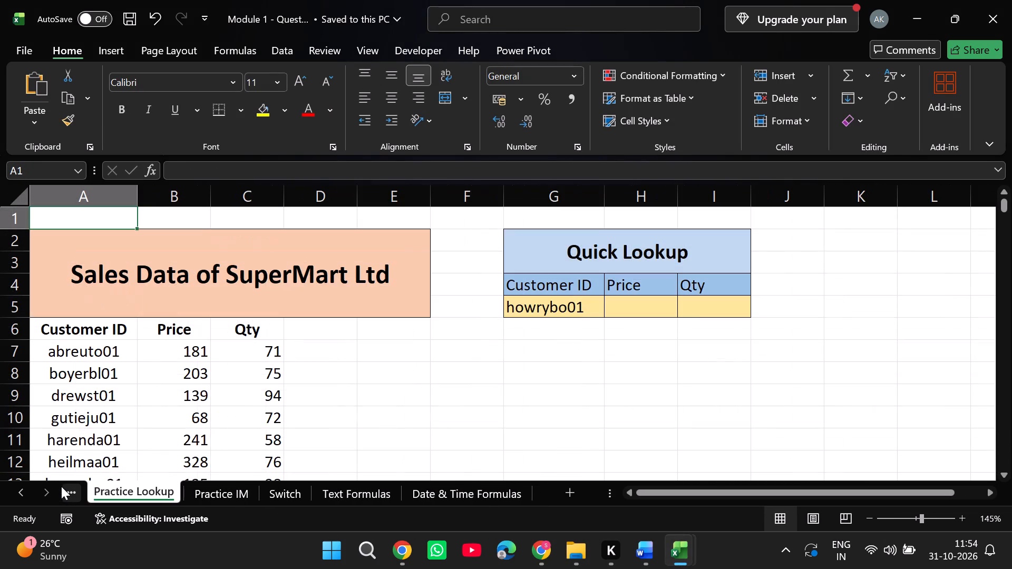
{"action": "left_click", "coordinate": [65, 487]}
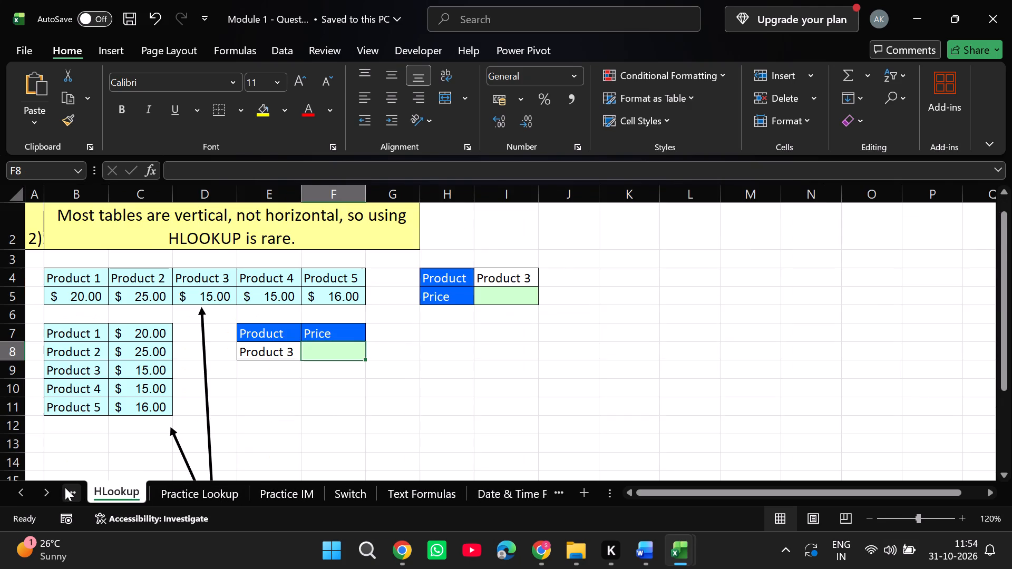
{"action": "left_click", "coordinate": [65, 487]}
{"action": "left_click", "coordinate": [65, 487]}
{"action": "left_click", "coordinate": [65, 487]}
{"action": "left_click", "coordinate": [65, 487]}
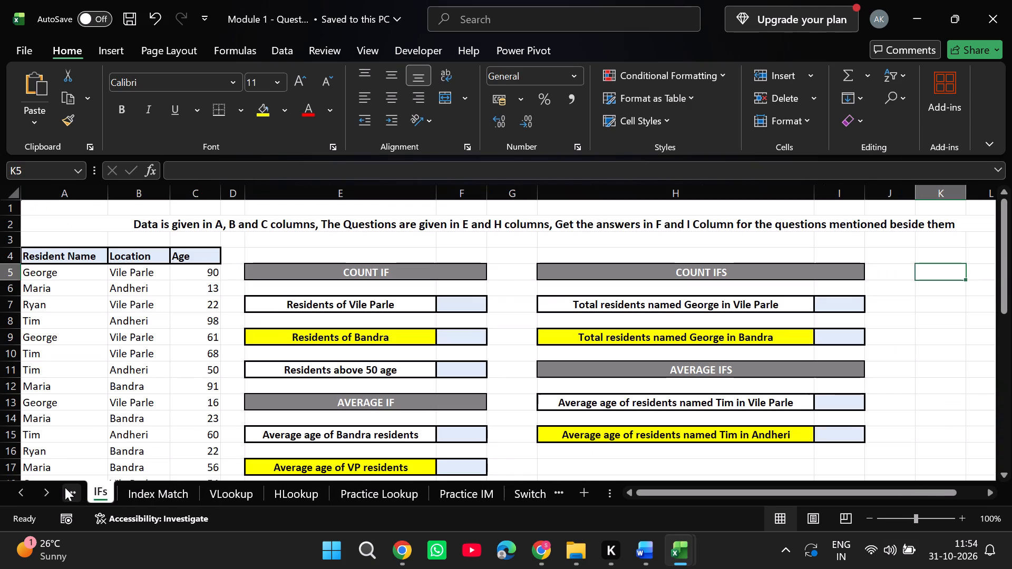
{"action": "left_click", "coordinate": [65, 487]}
{"action": "triple_click", "coordinate": [65, 487]}
{"action": "triple_click", "coordinate": [65, 487]}
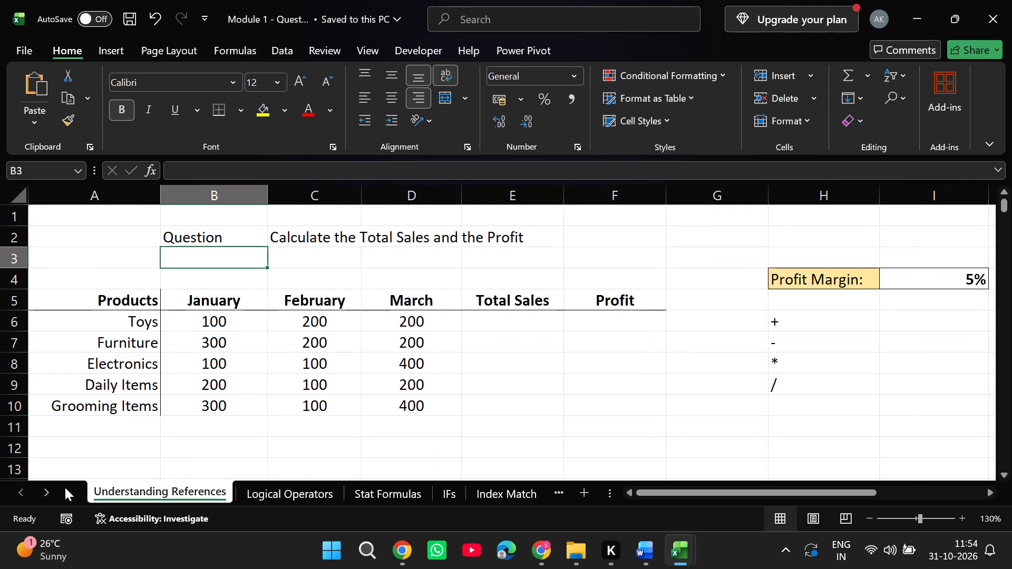
{"action": "left_click", "coordinate": [65, 487]}
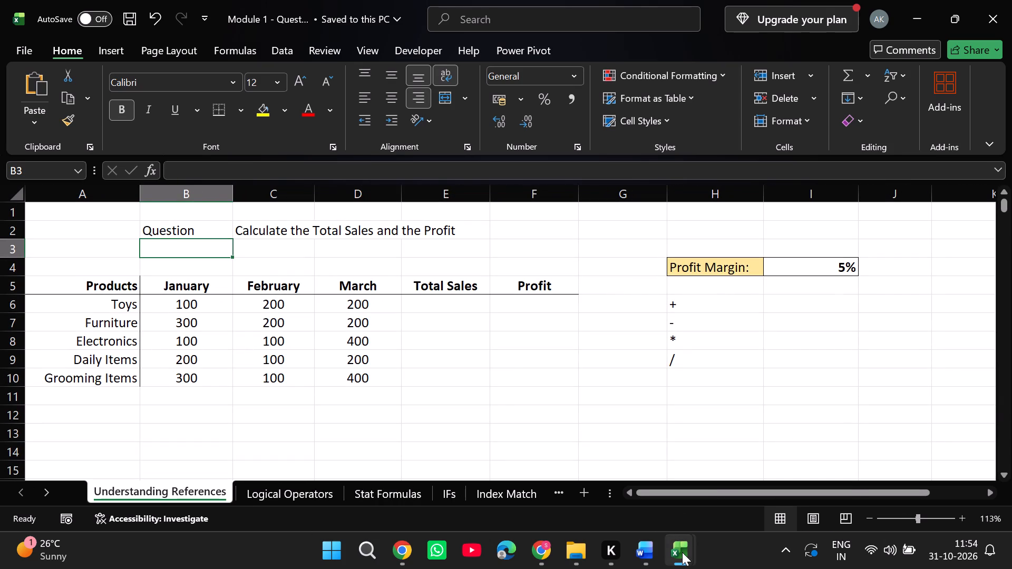
Switch to the Module 2 - LPU Questions workbook and look over its Bar & Column Charts sheet.
{"action": "left_click", "coordinate": [723, 471]}
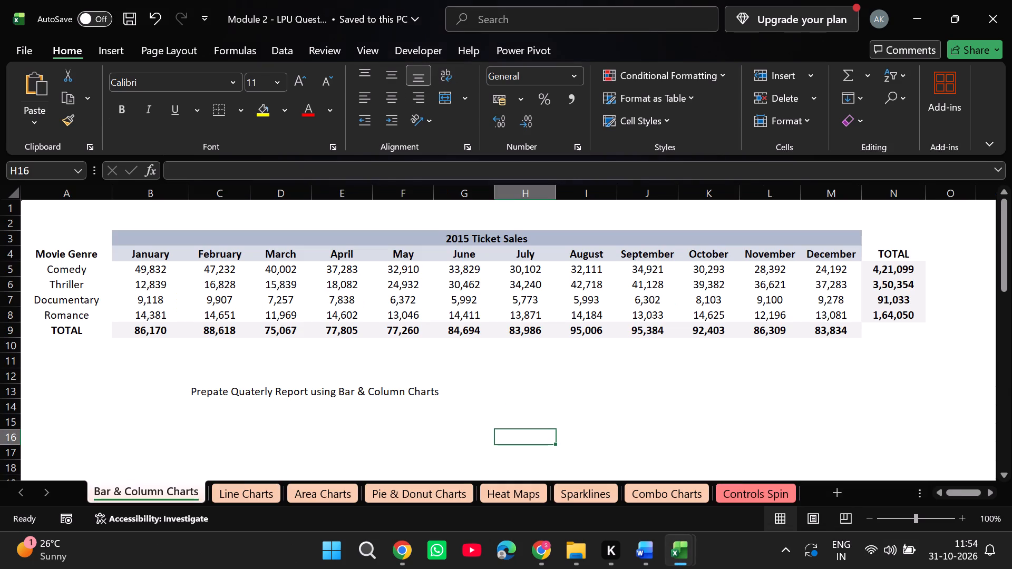
{"action": "scroll", "coordinate": [512, 492], "scroll_direction": "left", "scroll_amount": 1}
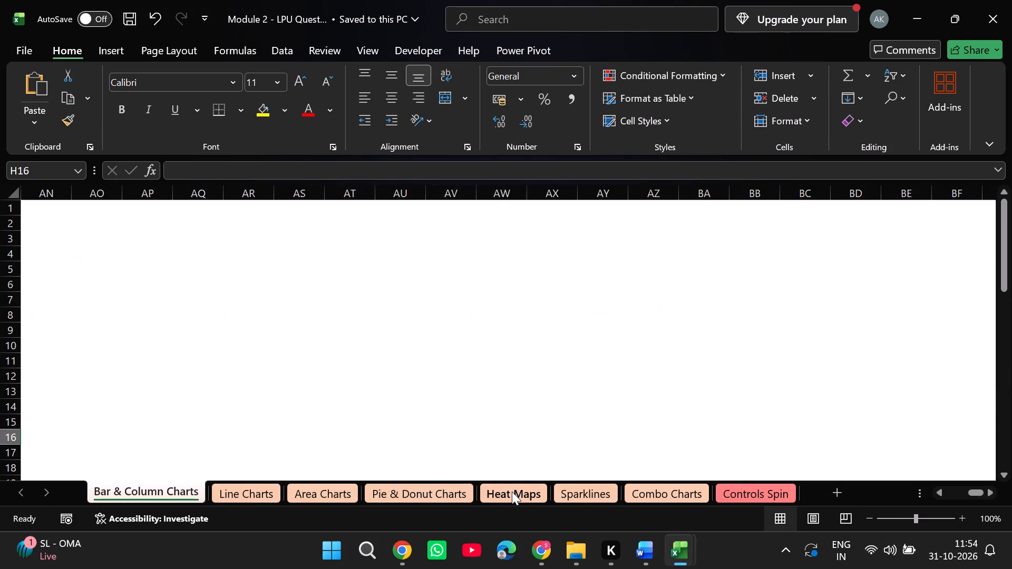
{"action": "scroll", "coordinate": [512, 492], "scroll_direction": "left", "scroll_amount": 2}
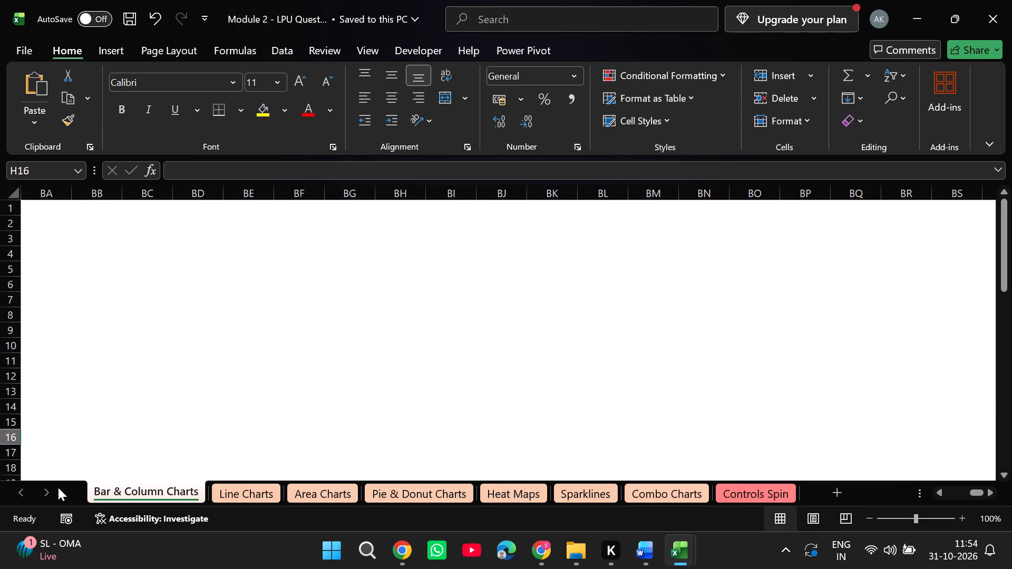
{"action": "left_click", "coordinate": [65, 488]}
{"action": "scroll", "coordinate": [203, 457], "scroll_direction": "right", "scroll_amount": 2}
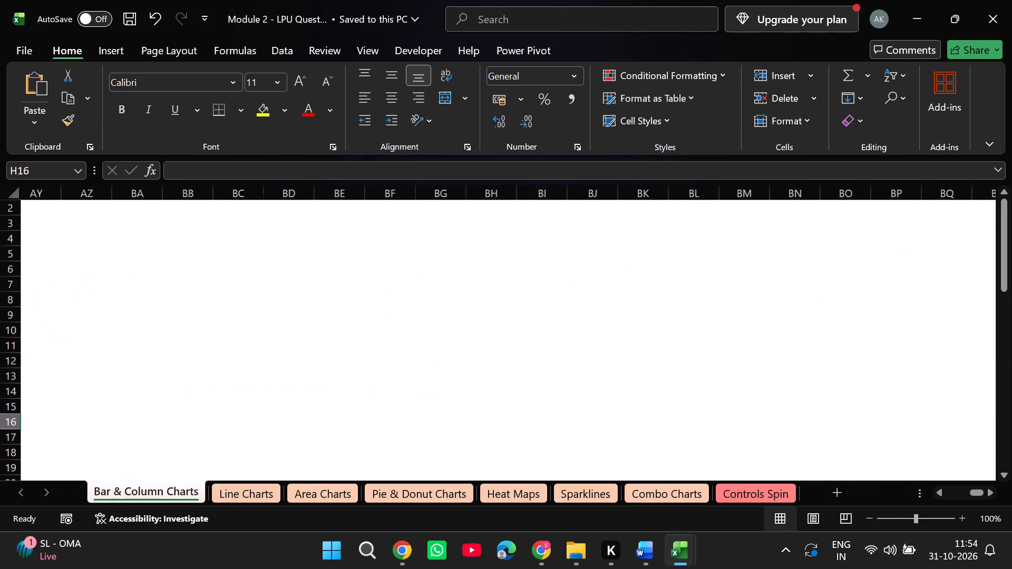
{"action": "scroll", "coordinate": [203, 457], "scroll_direction": "right", "scroll_amount": 4}
{"action": "scroll", "coordinate": [283, 391], "scroll_direction": "right", "scroll_amount": 6}
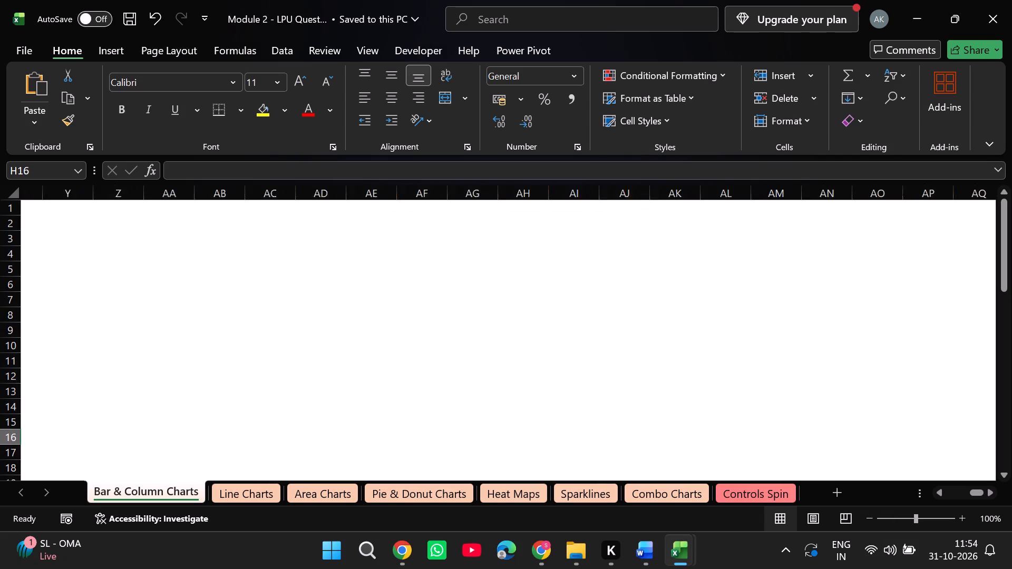
{"action": "scroll", "coordinate": [283, 391], "scroll_direction": "right", "scroll_amount": 20}
{"action": "scroll", "coordinate": [283, 391], "scroll_direction": "right", "scroll_amount": 3}
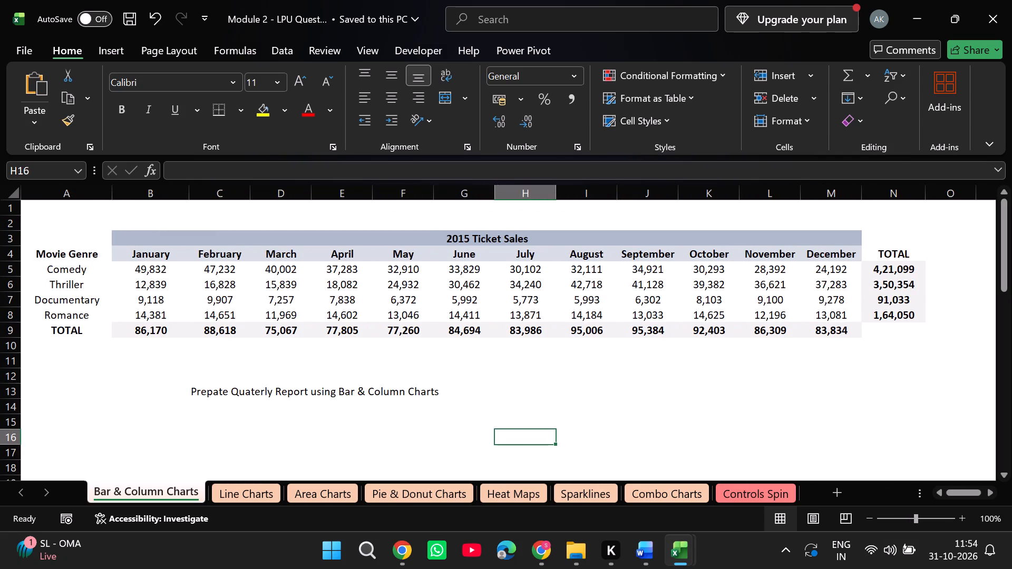
Open the Module 3 - LPU - Raw Data and Sample Report workbook from the MS Excel Test folder and enable editing.
{"action": "left_click", "coordinate": [571, 543]}
{"action": "double_click", "coordinate": [253, 208]}
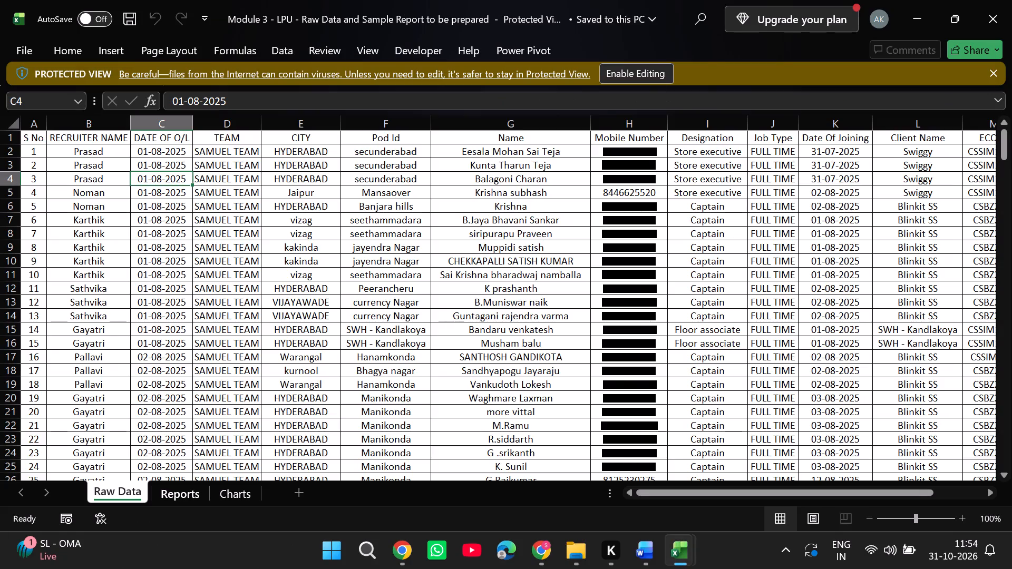
{"action": "left_click", "coordinate": [662, 80]}
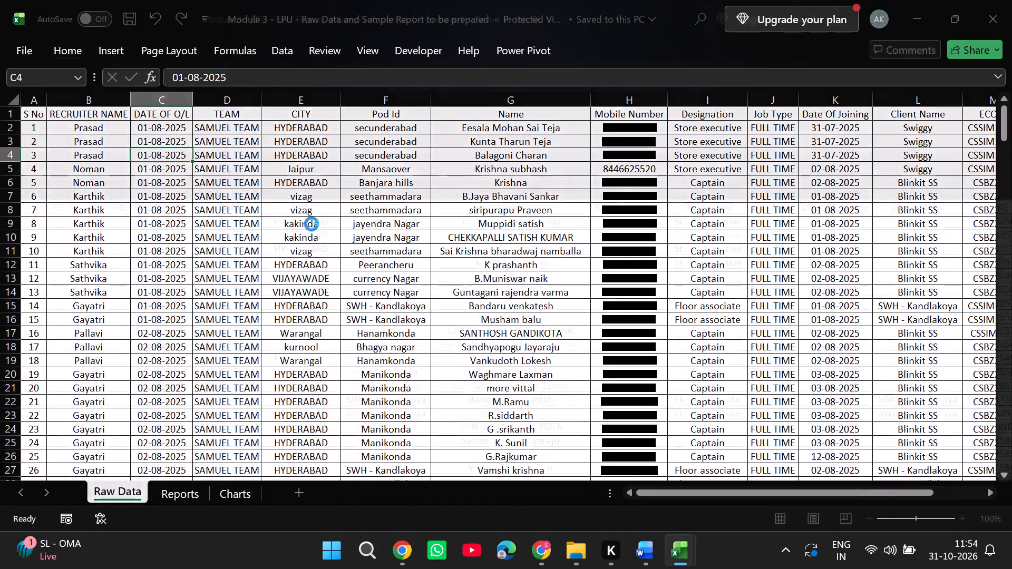
Examine the Module 3 workbook's Raw Data records, the August Joining Report on the Reports sheet, and the Charts sheet.
{"action": "scroll", "coordinate": [307, 230], "scroll_direction": "down", "scroll_amount": 12}
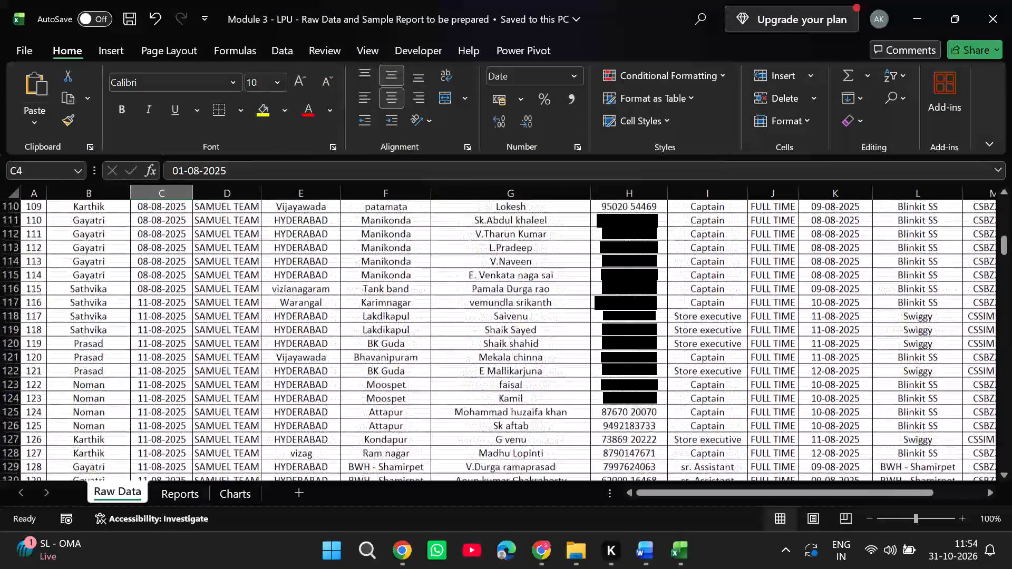
{"action": "scroll", "coordinate": [307, 230], "scroll_direction": "down", "scroll_amount": 14}
{"action": "scroll", "coordinate": [307, 230], "scroll_direction": "up", "scroll_amount": 7}
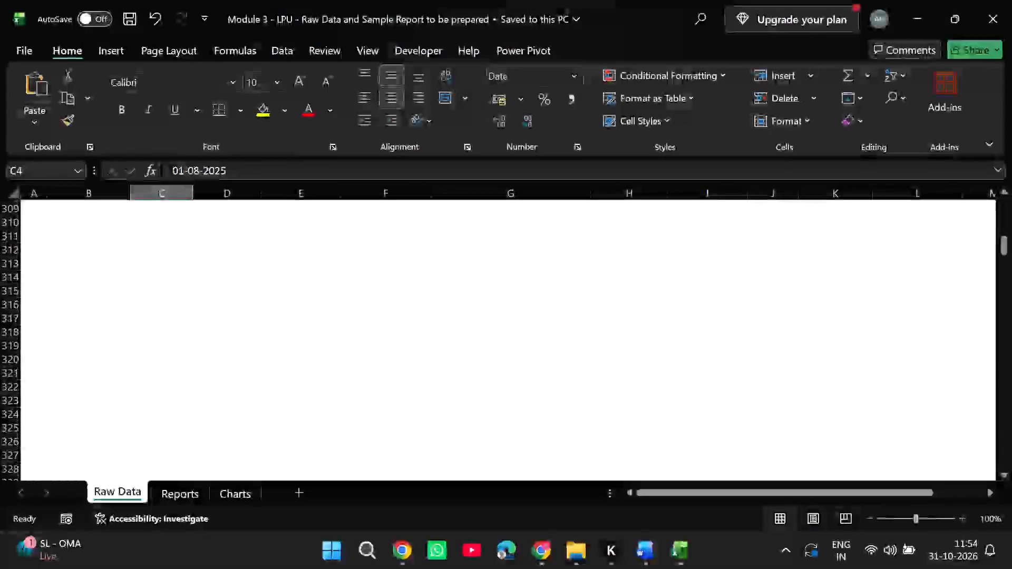
{"action": "scroll", "coordinate": [307, 230], "scroll_direction": "up", "scroll_amount": 17}
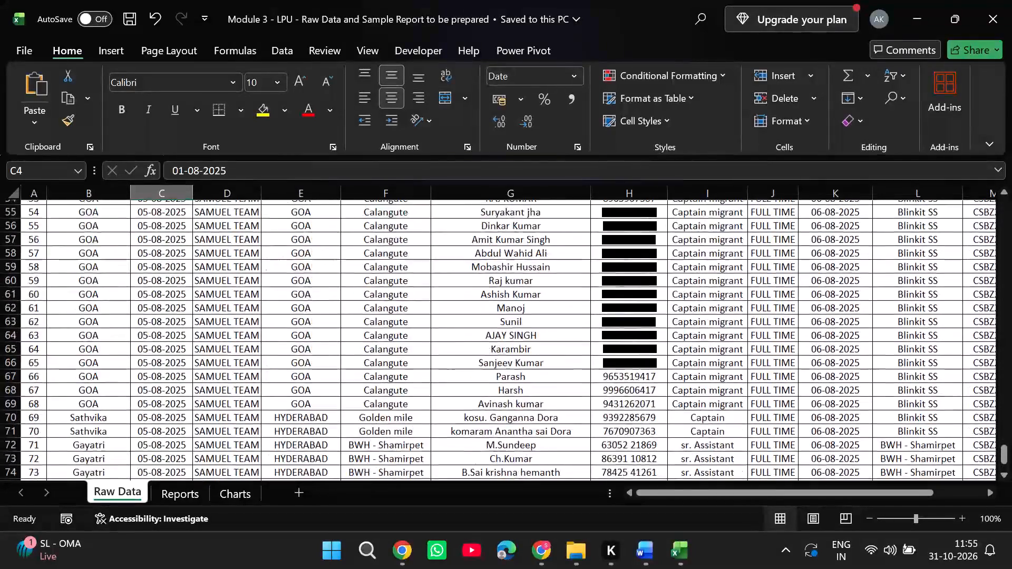
{"action": "scroll", "coordinate": [307, 230], "scroll_direction": "up", "scroll_amount": 6}
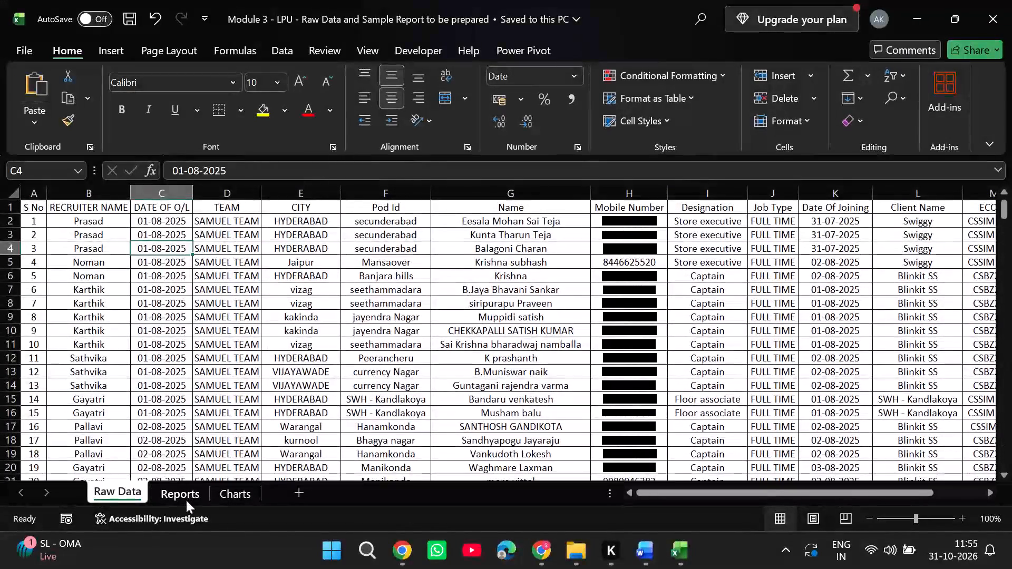
{"action": "left_click", "coordinate": [186, 500]}
{"action": "scroll", "coordinate": [252, 407], "scroll_direction": "down", "scroll_amount": 1}
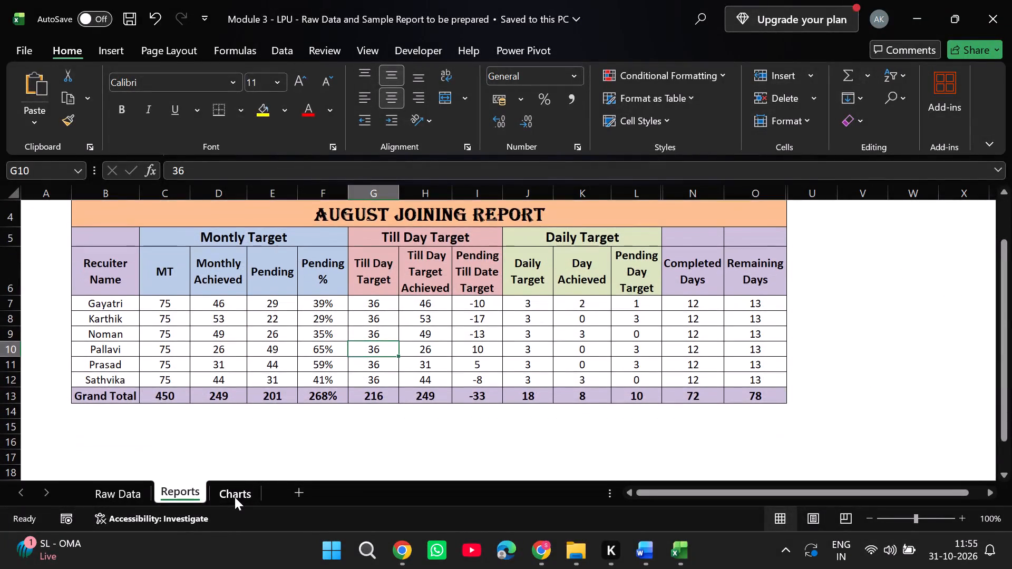
{"action": "left_click", "coordinate": [235, 497]}
{"action": "scroll", "coordinate": [281, 427], "scroll_direction": "down", "scroll_amount": 1}
{"action": "scroll", "coordinate": [281, 427], "scroll_direction": "up", "scroll_amount": 1}
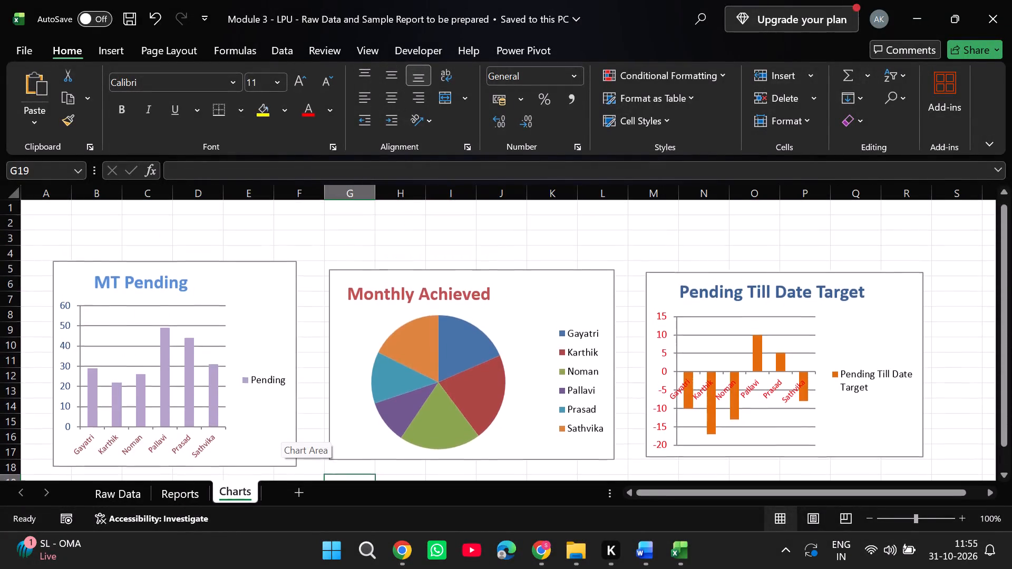
{"action": "scroll", "coordinate": [281, 427], "scroll_direction": "down", "scroll_amount": 1}
{"action": "left_click", "coordinate": [178, 492]}
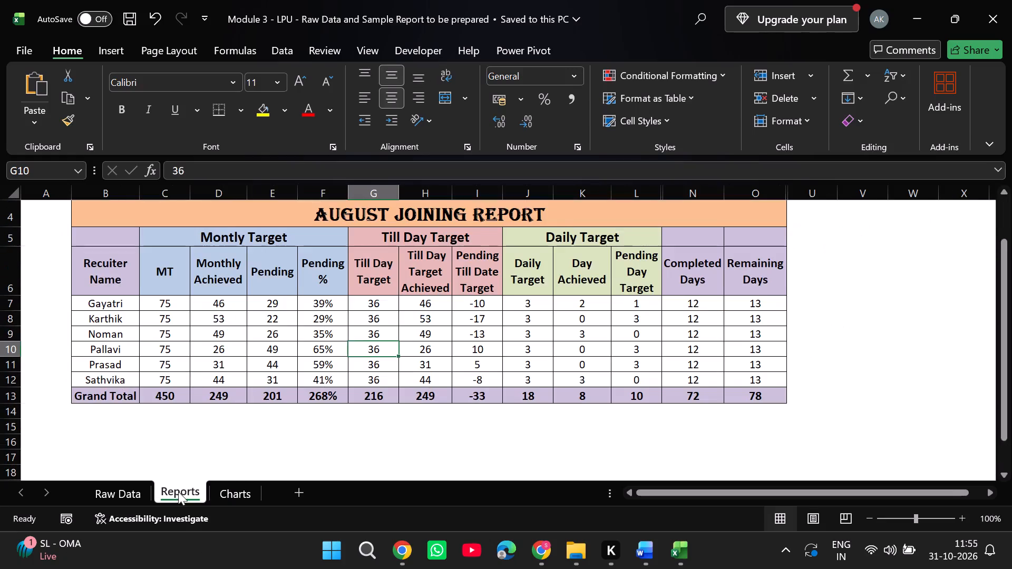
{"action": "scroll", "coordinate": [294, 405], "scroll_direction": "up", "scroll_amount": 1}
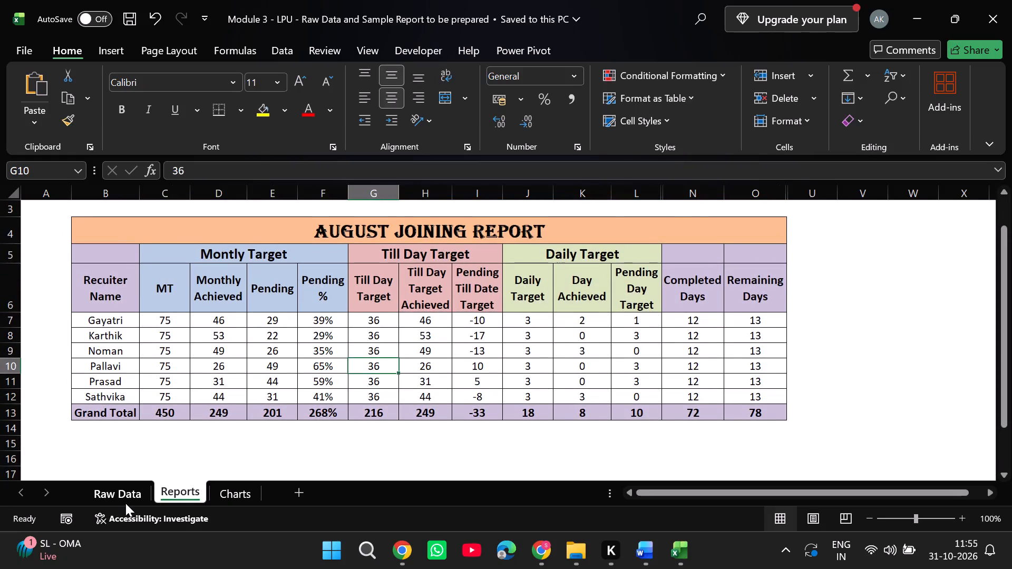
{"action": "left_click", "coordinate": [122, 503]}
{"action": "scroll", "coordinate": [201, 434], "scroll_direction": "up", "scroll_amount": 1}
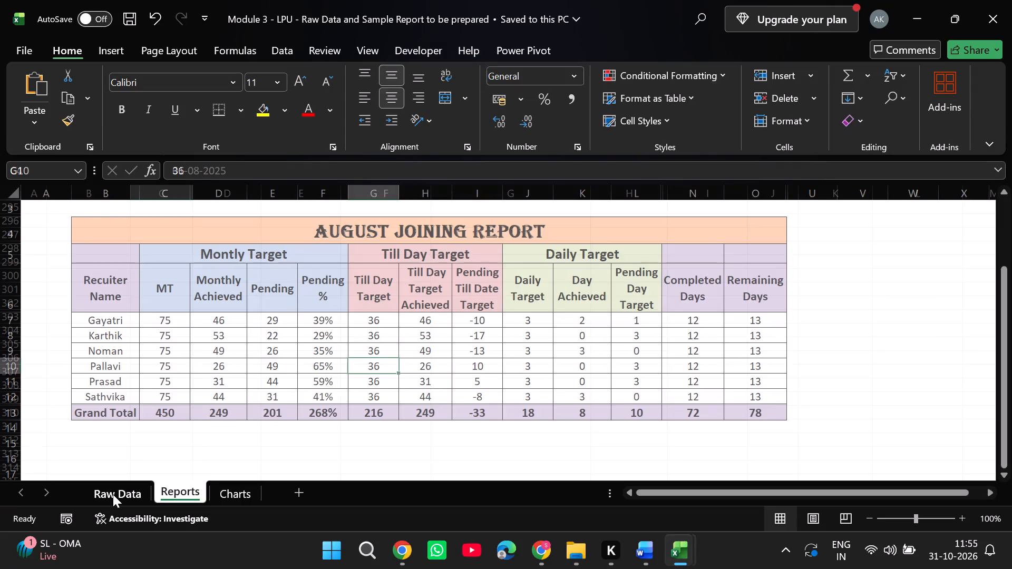
{"action": "scroll", "coordinate": [179, 305], "scroll_direction": "up", "scroll_amount": 16}
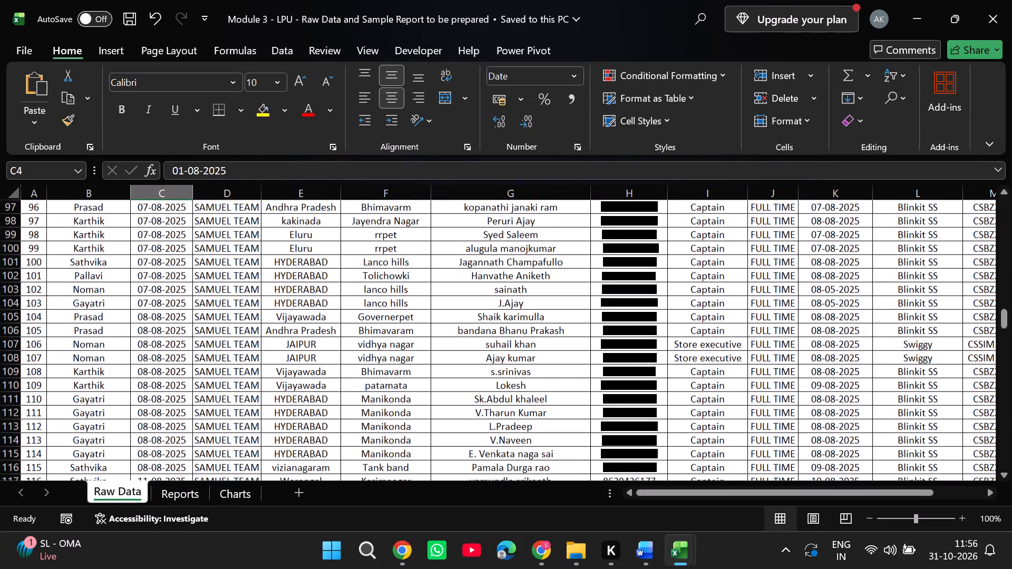
Look over the Module 3 workbook's August Joining Report and its Charts sheet, and save the workbook.
{"action": "left_click", "coordinate": [179, 489]}
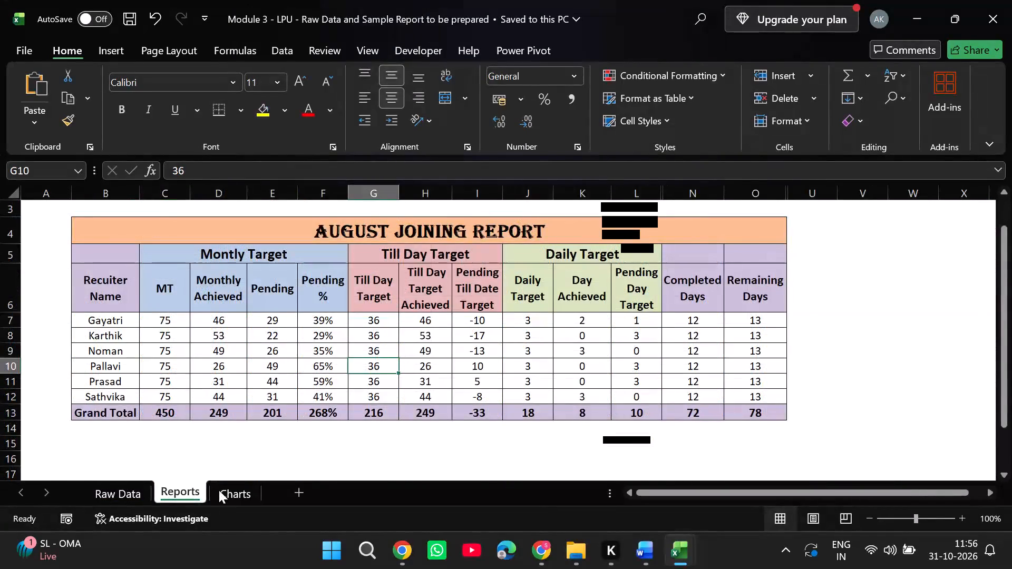
{"action": "left_click", "coordinate": [219, 490]}
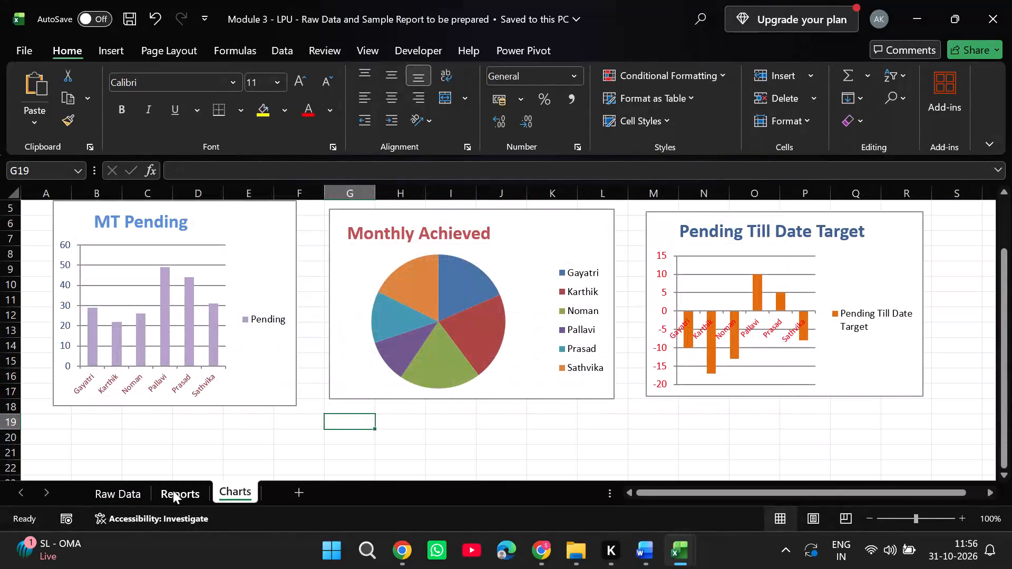
{"action": "left_click", "coordinate": [173, 490]}
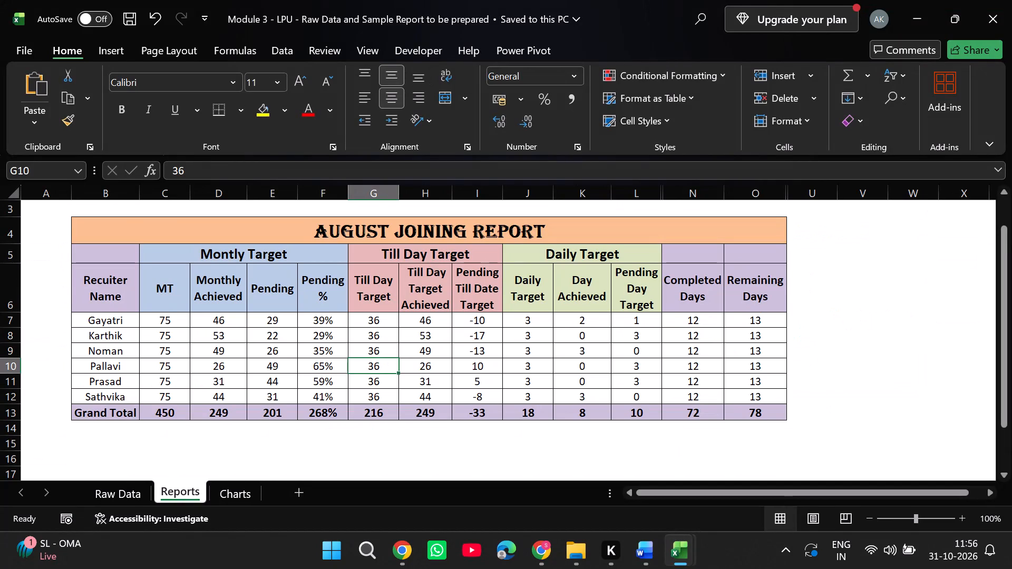
{"action": "left_click", "coordinate": [884, 309]}
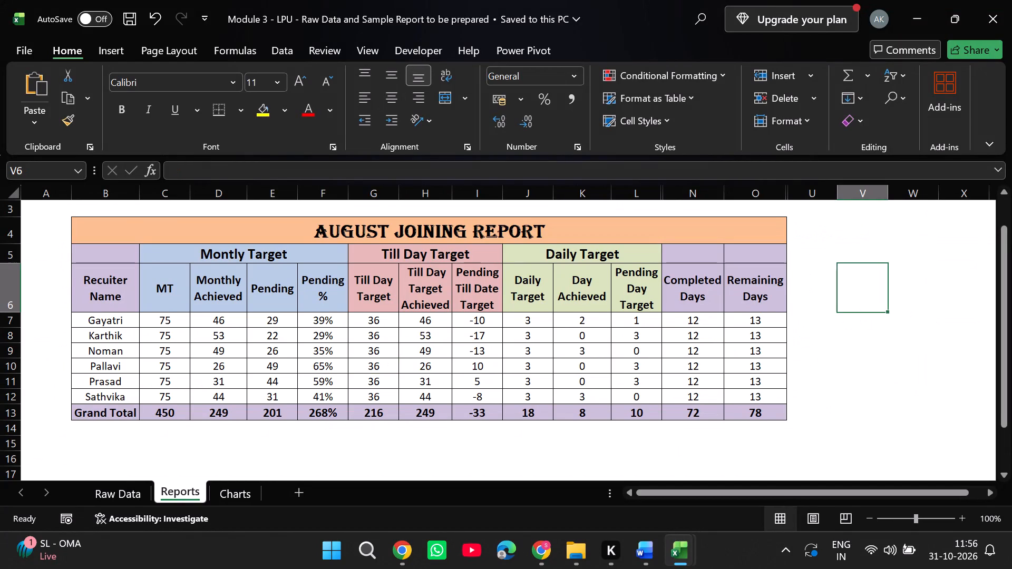
{"action": "key", "text": "ctrl+s"}
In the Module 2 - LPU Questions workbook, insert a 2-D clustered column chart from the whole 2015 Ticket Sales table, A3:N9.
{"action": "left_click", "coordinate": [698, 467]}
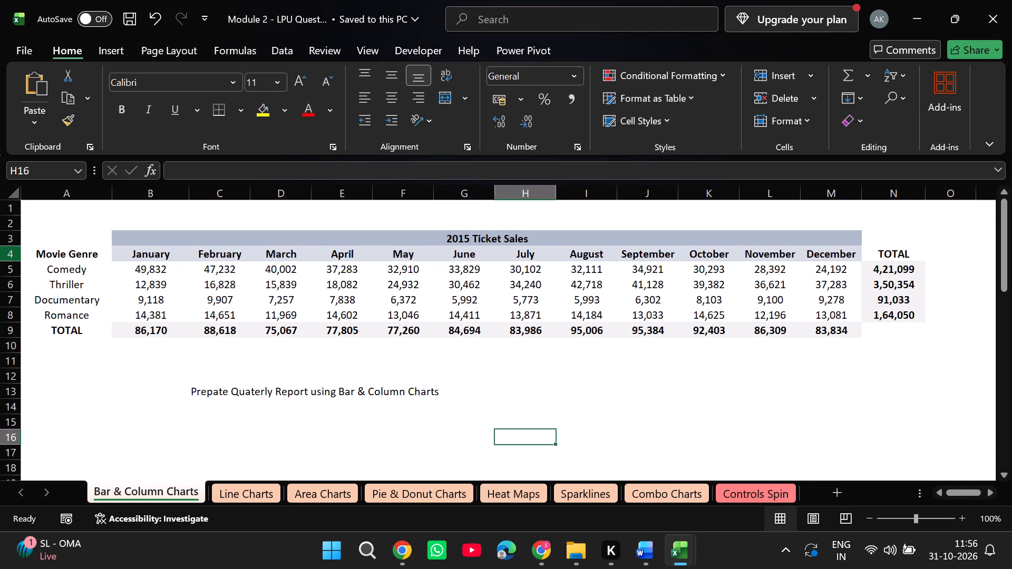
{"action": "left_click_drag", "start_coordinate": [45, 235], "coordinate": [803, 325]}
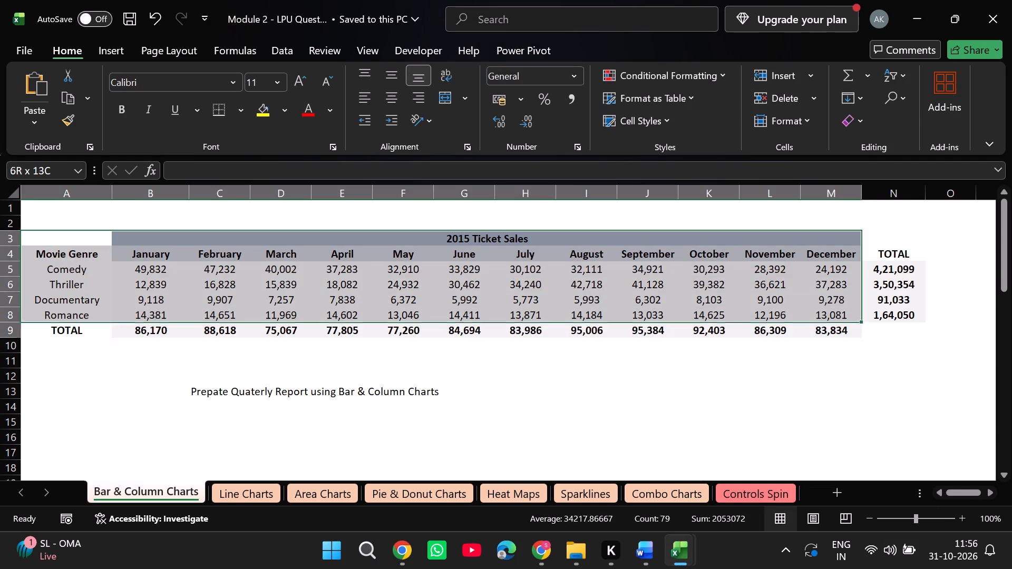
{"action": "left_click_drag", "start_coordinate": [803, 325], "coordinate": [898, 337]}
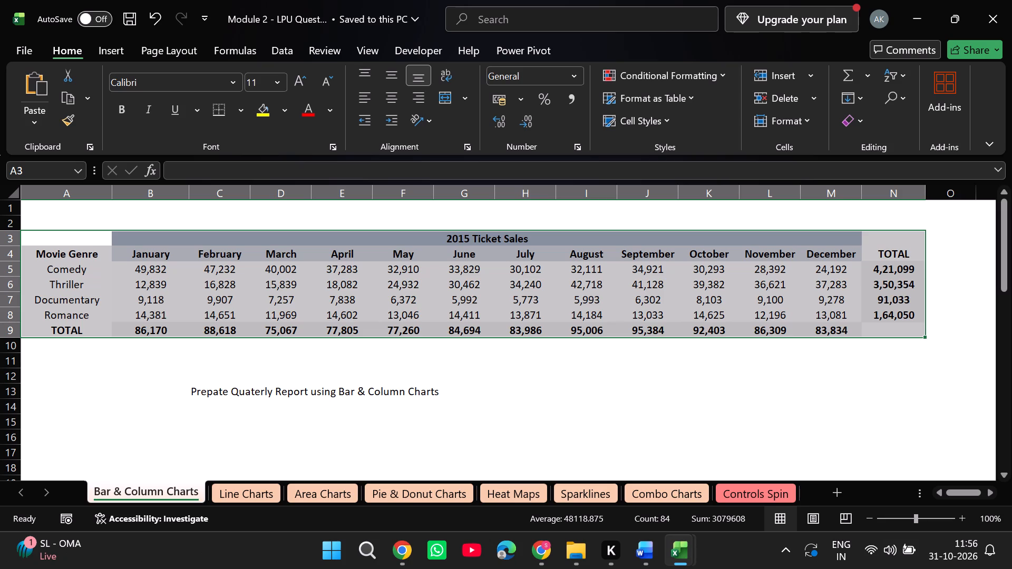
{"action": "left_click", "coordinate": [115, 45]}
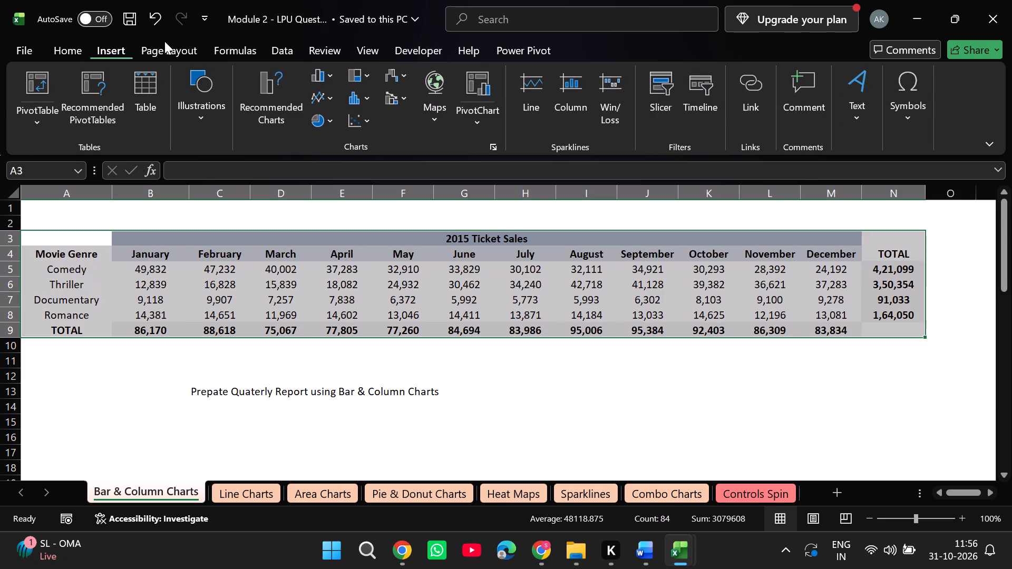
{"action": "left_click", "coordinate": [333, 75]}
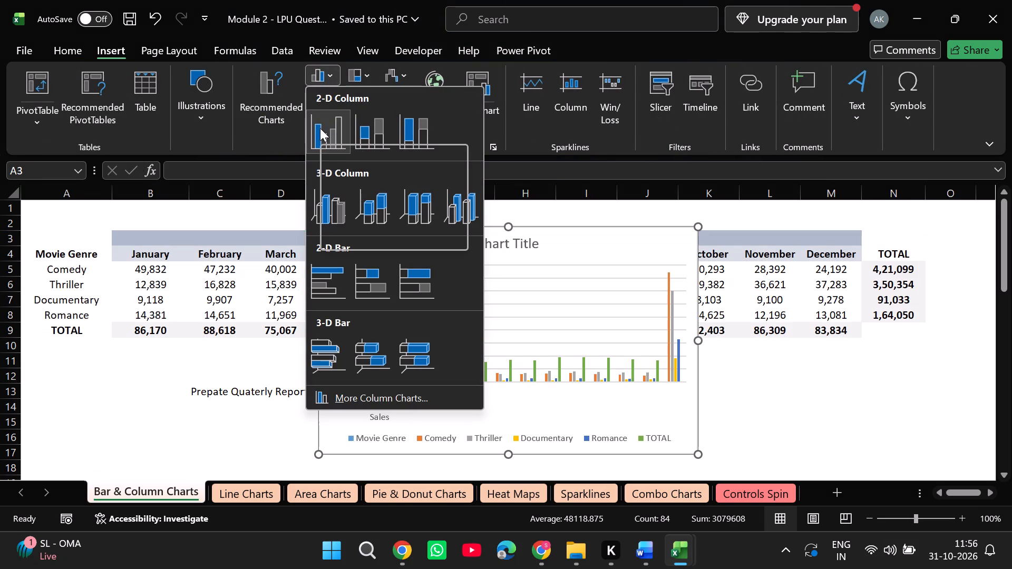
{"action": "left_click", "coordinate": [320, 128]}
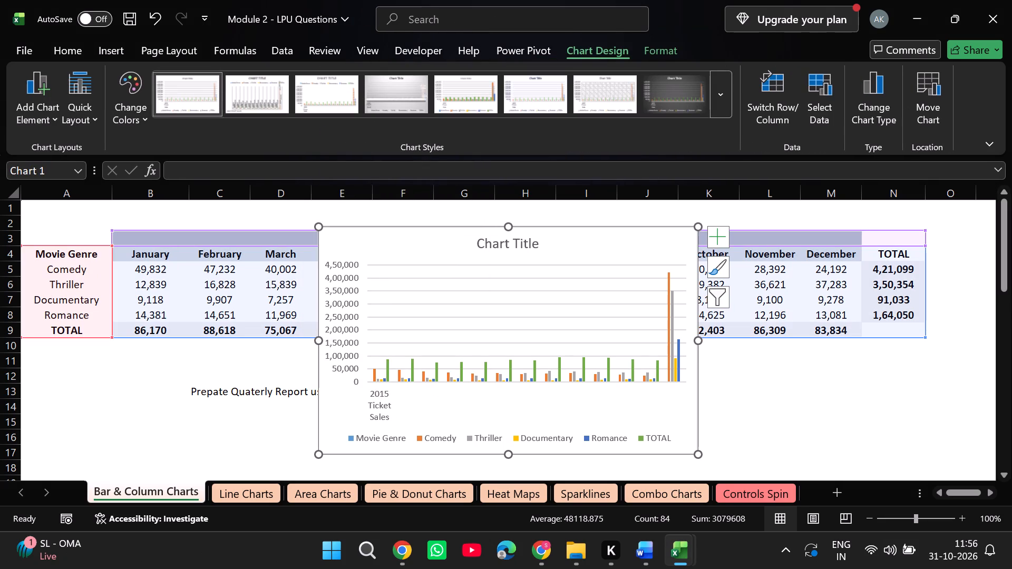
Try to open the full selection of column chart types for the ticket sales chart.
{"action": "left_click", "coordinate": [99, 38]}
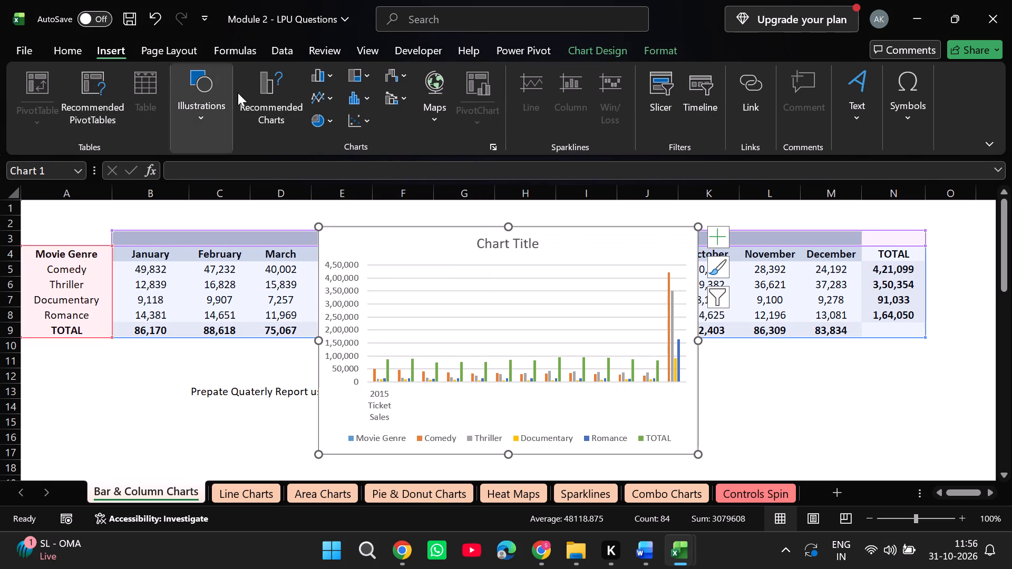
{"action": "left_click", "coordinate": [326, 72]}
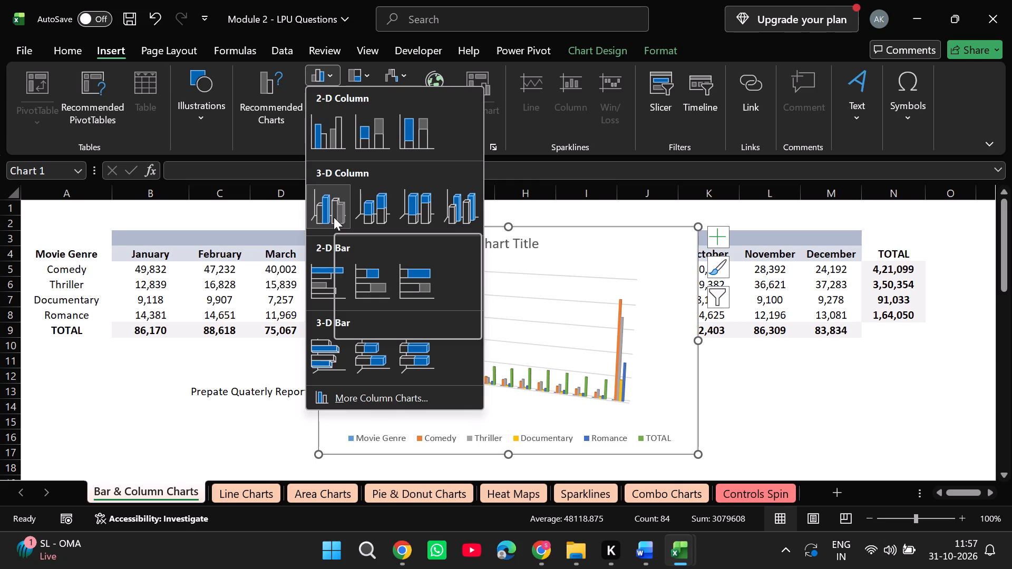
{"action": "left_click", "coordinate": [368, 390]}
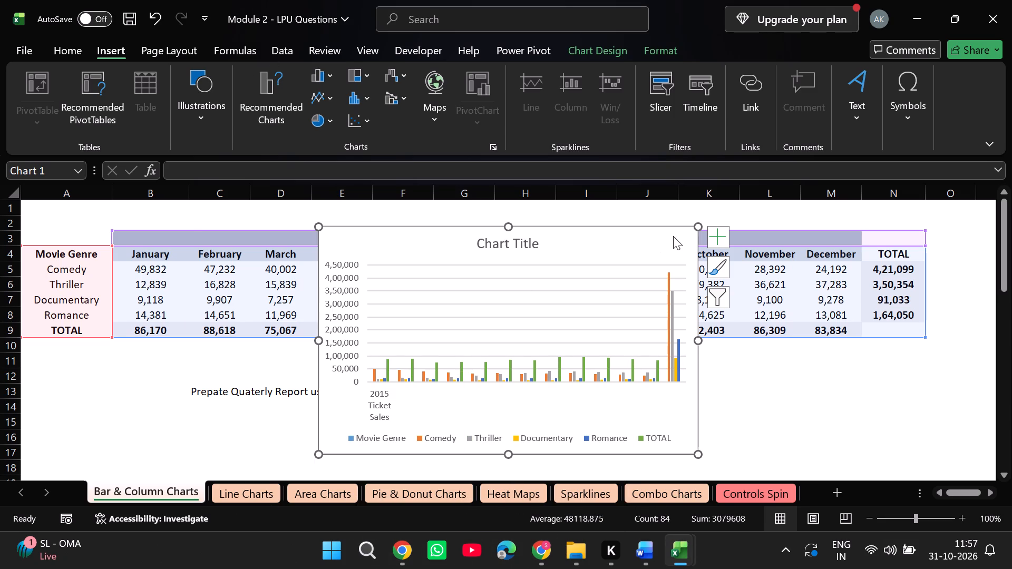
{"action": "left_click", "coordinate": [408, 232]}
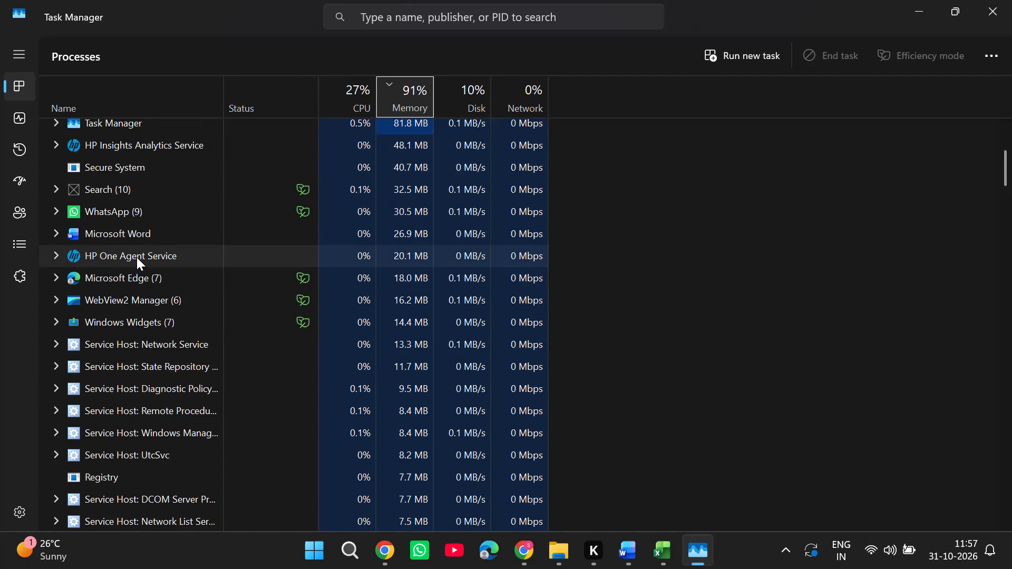
Close the SQL QUESTIONS document in Word and the second Chrome window.
{"action": "left_click", "coordinate": [639, 566]}
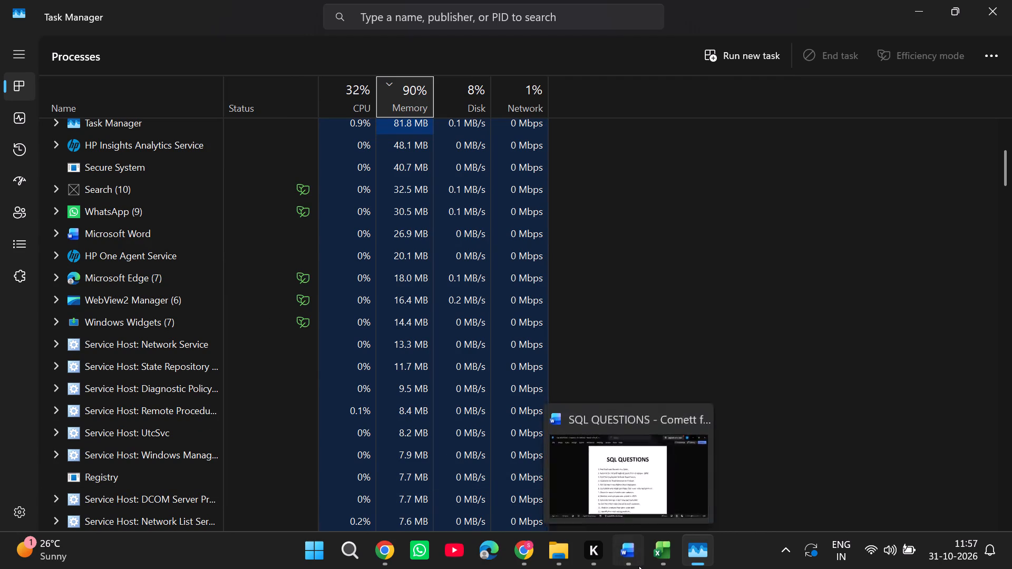
{"action": "left_click", "coordinate": [1011, 0]}
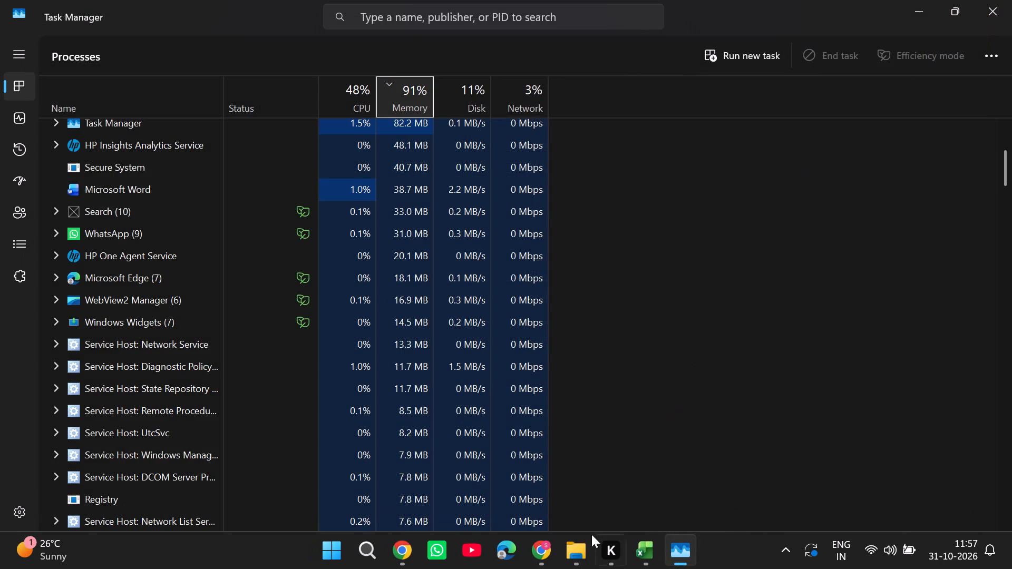
{"action": "left_click", "coordinate": [548, 557]}
{"action": "left_click", "coordinate": [1011, 0]}
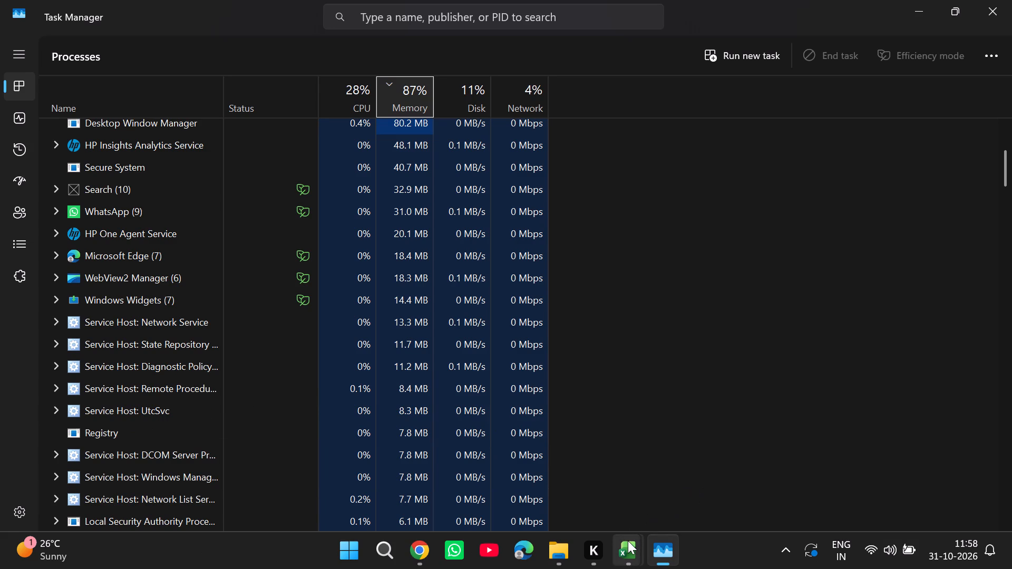
Restart the unresponsive Excel and dismiss the feedback form about the previous session.
{"action": "left_click", "coordinate": [635, 474]}
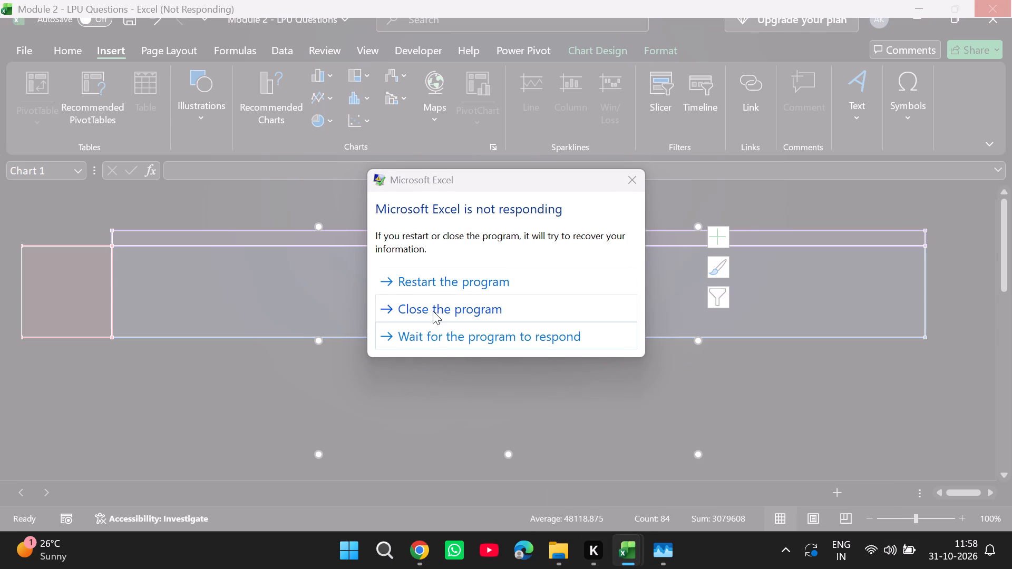
{"action": "left_click", "coordinate": [459, 278]}
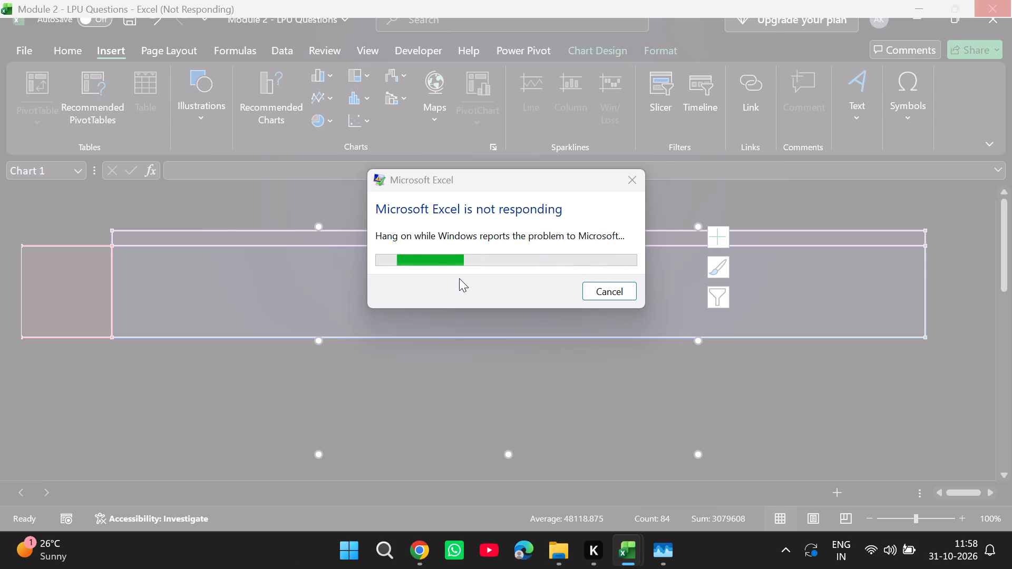
{"action": "left_click", "coordinate": [661, 558]}
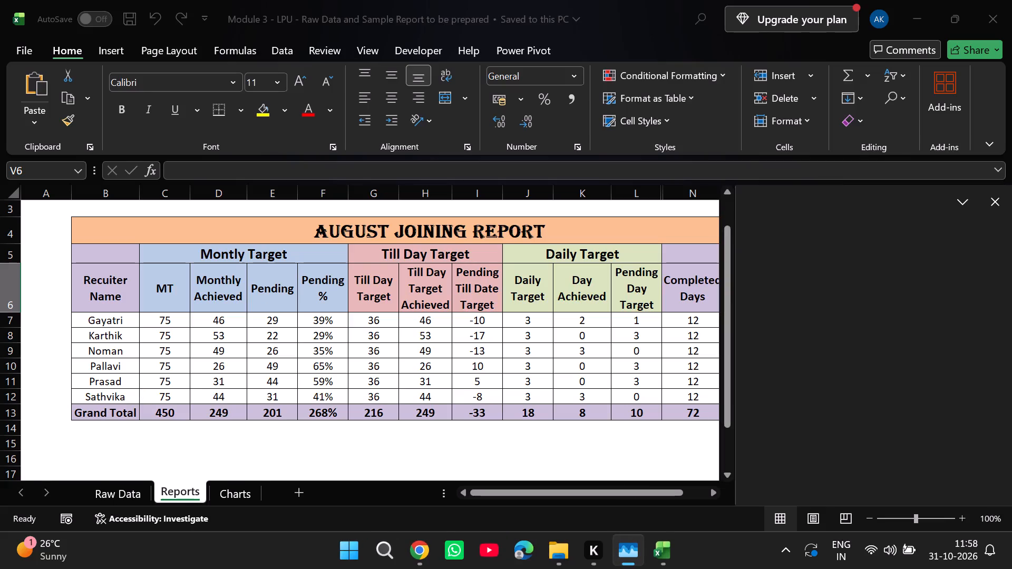
{"action": "left_click", "coordinate": [995, 203]}
Examine the reopened Module 3 workbook's Raw Data records, the August Joining Report on the Reports sheet, and the Charts sheet.
{"action": "scroll", "coordinate": [597, 349], "scroll_direction": "up", "scroll_amount": 5}
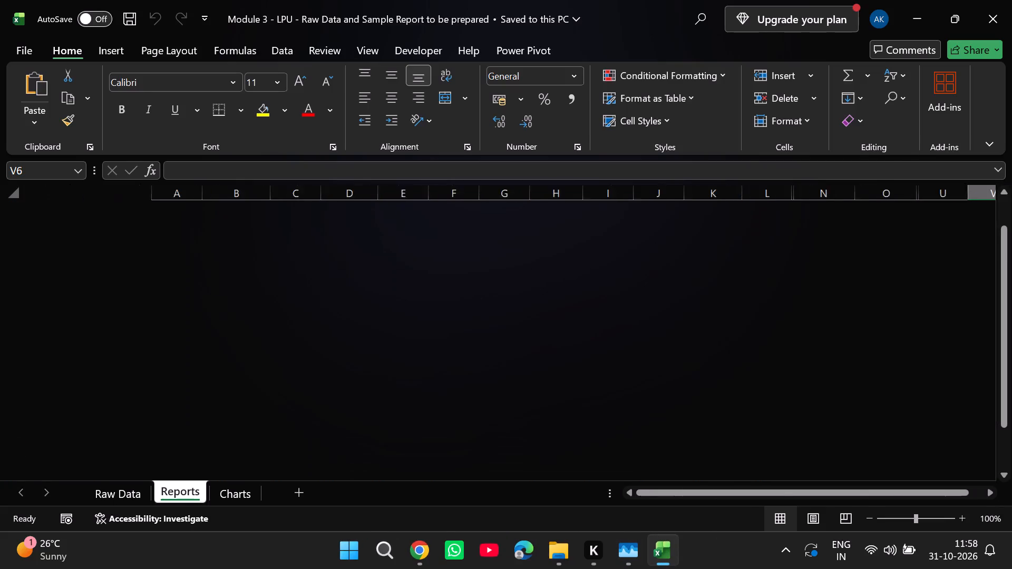
{"action": "left_click", "coordinate": [115, 494]}
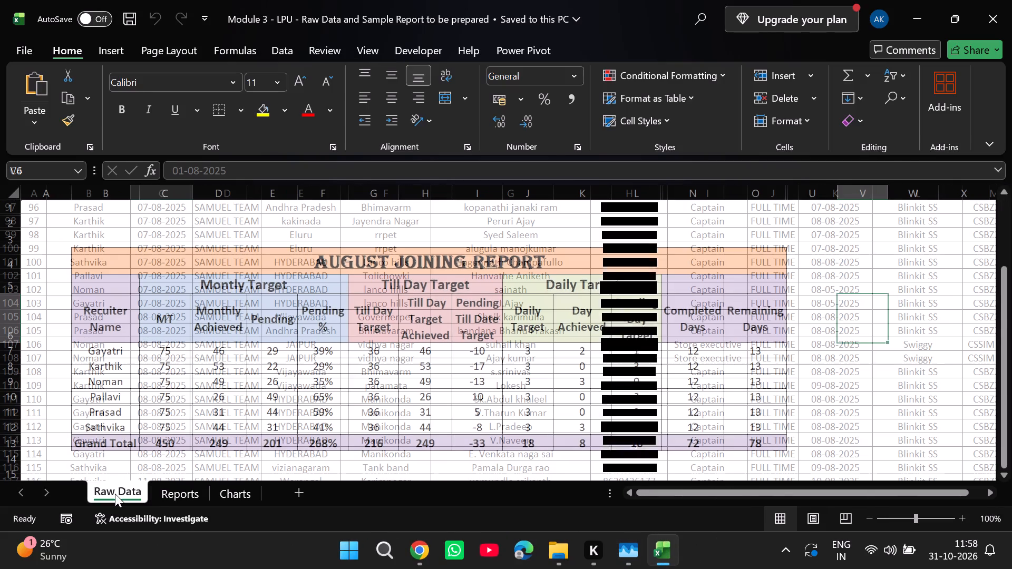
{"action": "left_click", "coordinate": [238, 488]}
{"action": "scroll", "coordinate": [285, 395], "scroll_direction": "right", "scroll_amount": 2}
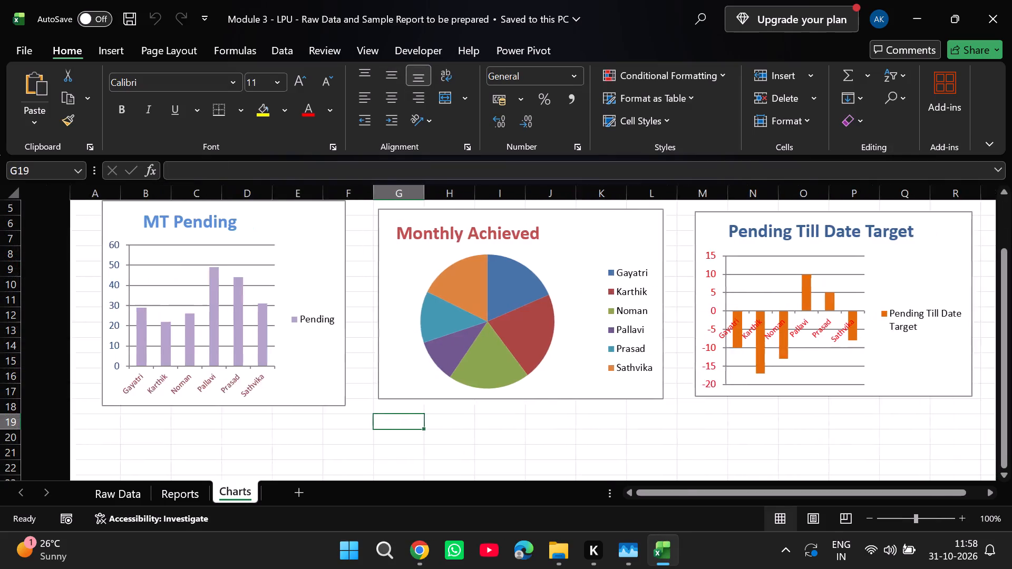
{"action": "left_click", "coordinate": [170, 494]}
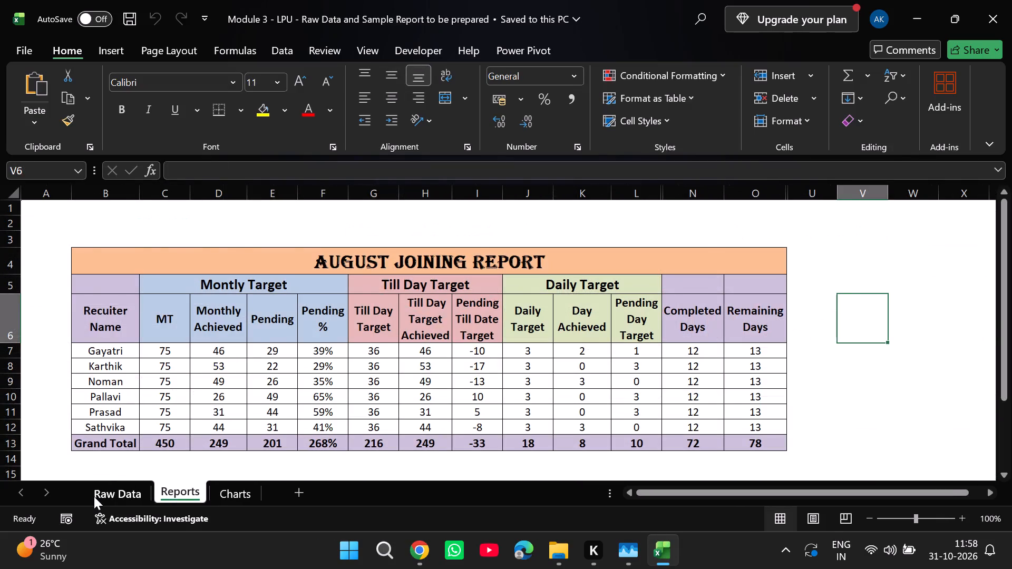
{"action": "left_click", "coordinate": [94, 496]}
{"action": "left_click", "coordinate": [164, 493]}
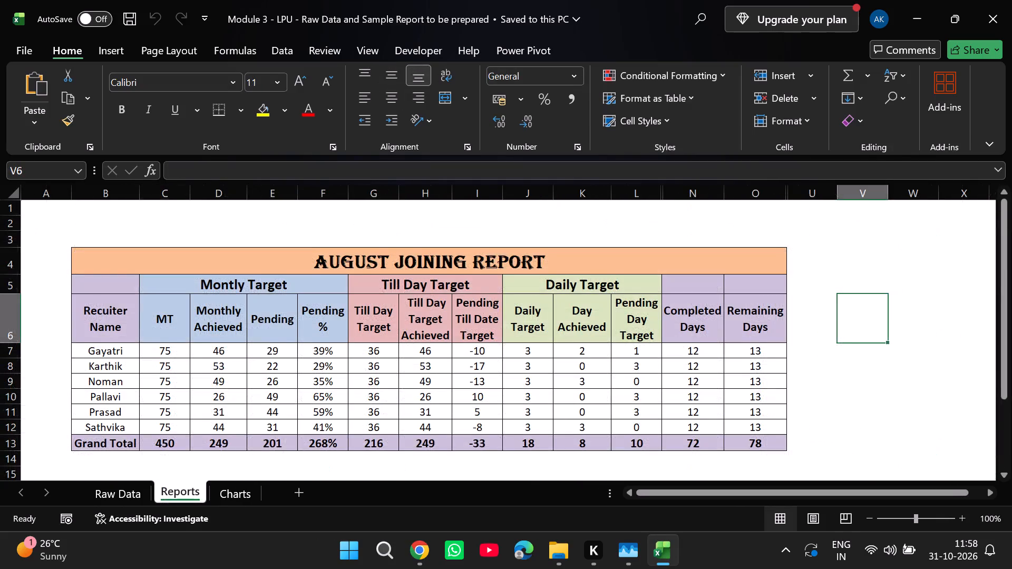
{"action": "scroll", "coordinate": [277, 390], "scroll_direction": "up", "scroll_amount": 1}
{"action": "left_click", "coordinate": [129, 492]}
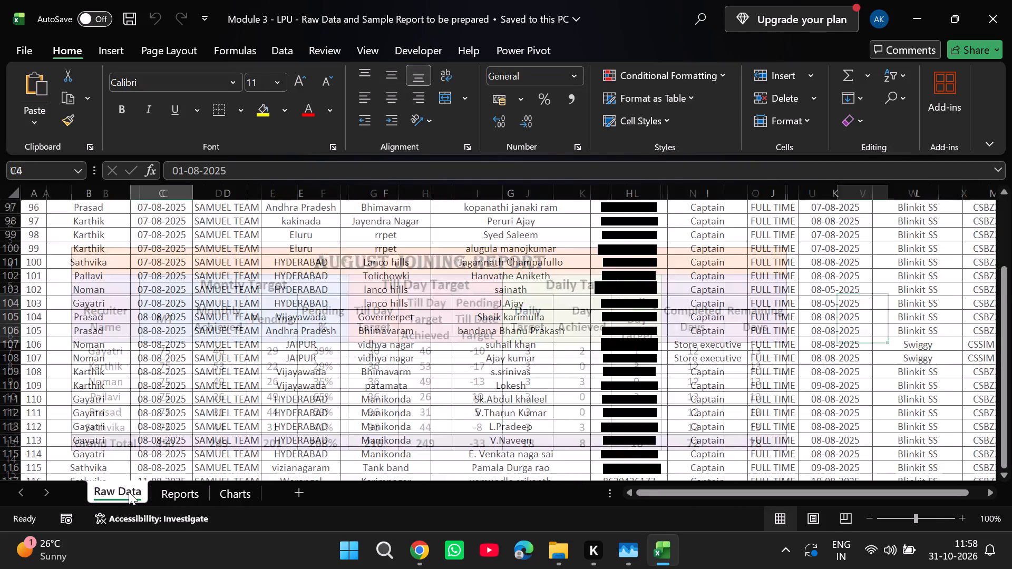
{"action": "scroll", "coordinate": [206, 366], "scroll_direction": "up", "scroll_amount": 14}
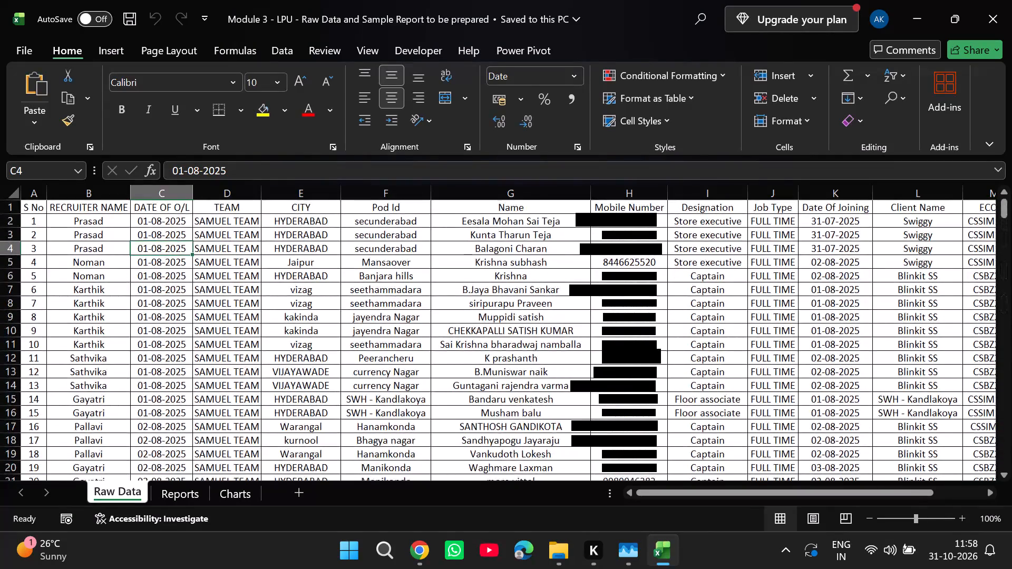
{"action": "scroll", "coordinate": [456, 283], "scroll_direction": "left", "scroll_amount": 4}
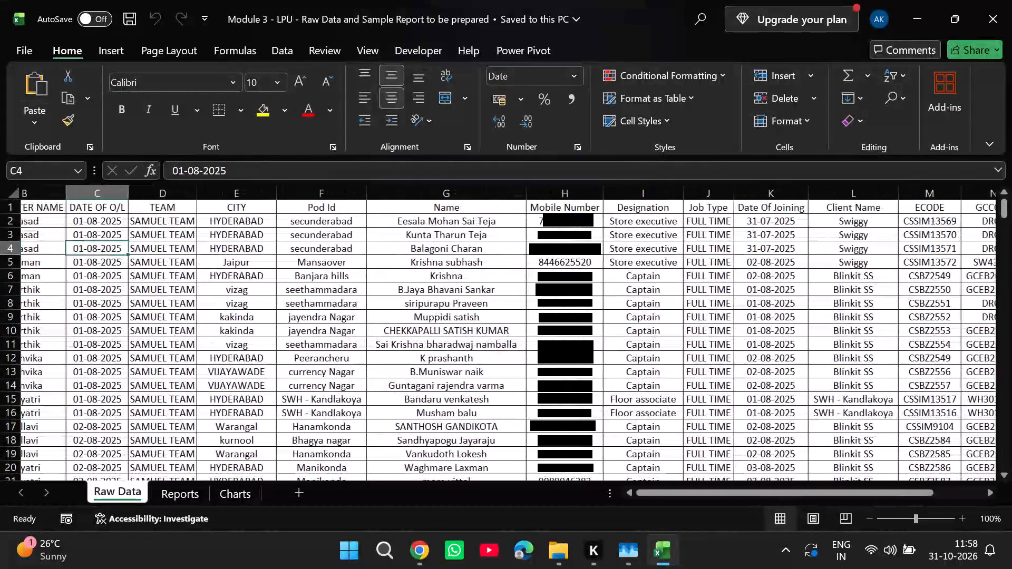
{"action": "scroll", "coordinate": [456, 283], "scroll_direction": "left", "scroll_amount": 1}
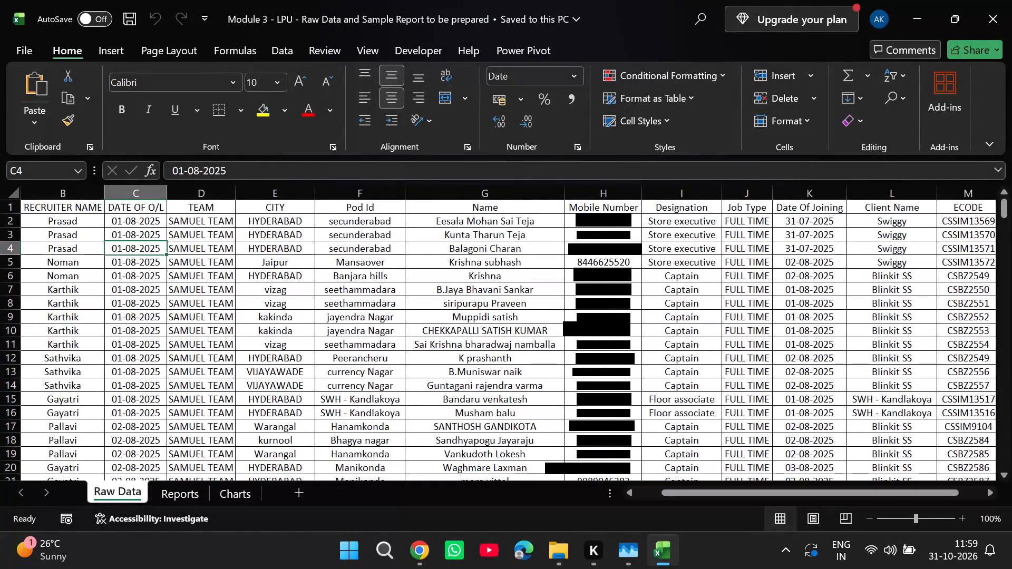
{"action": "left_click", "coordinate": [183, 486]}
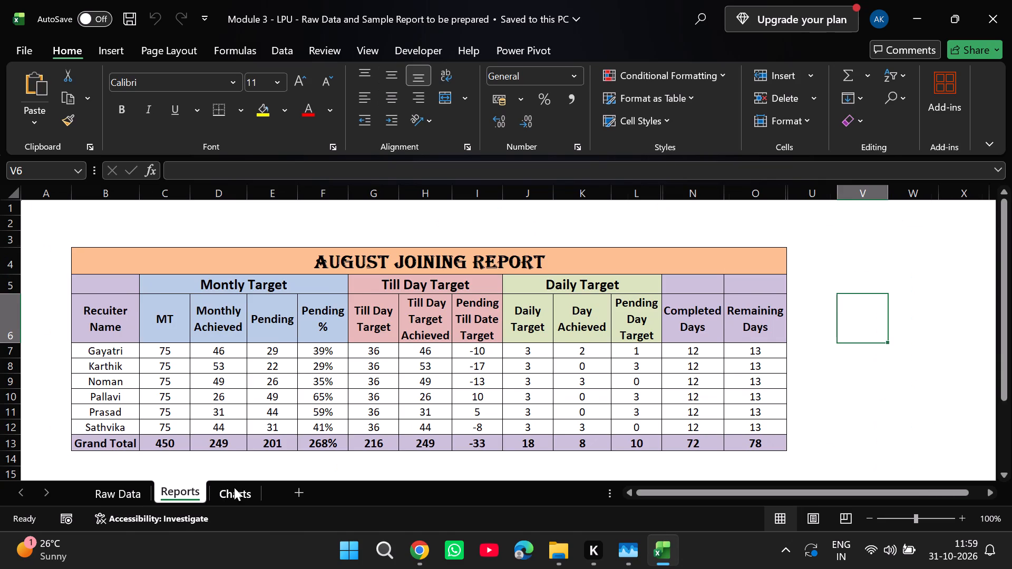
{"action": "left_click", "coordinate": [234, 487]}
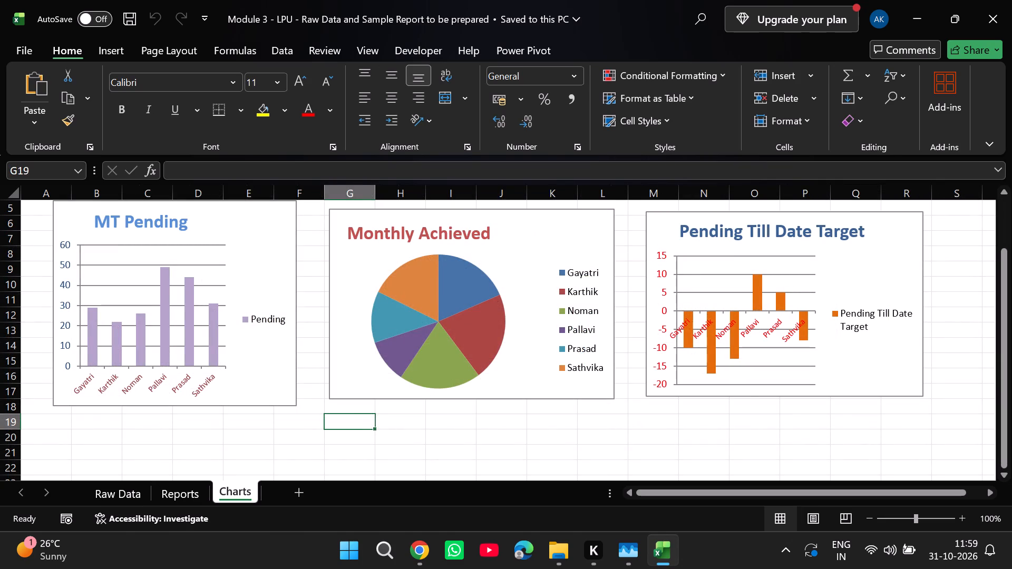
Close Excel without saving the recovered Module 2 - LPU Questions (version 1) copy.
{"action": "left_click", "coordinate": [1011, 0]}
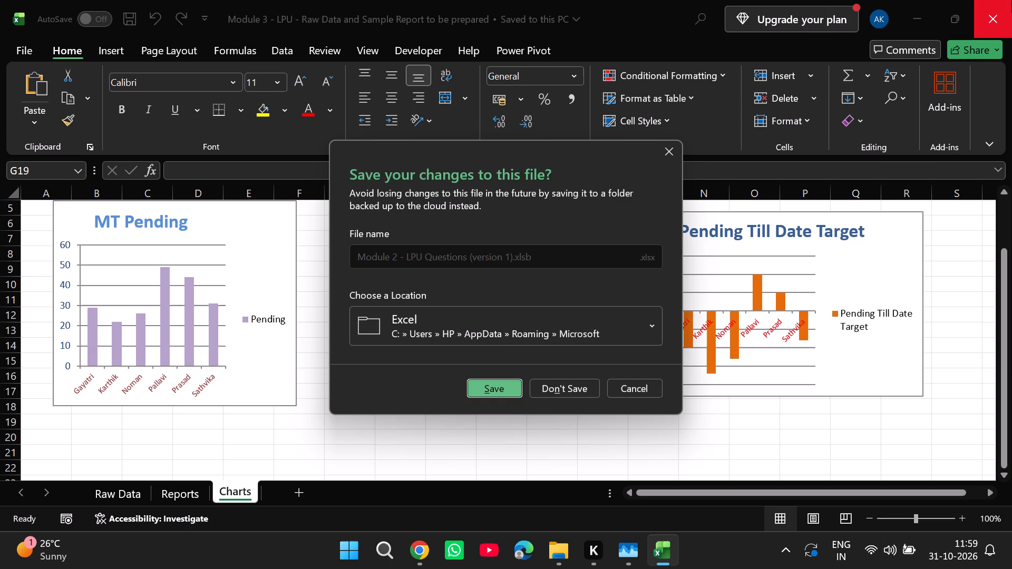
{"action": "left_click", "coordinate": [576, 388]}
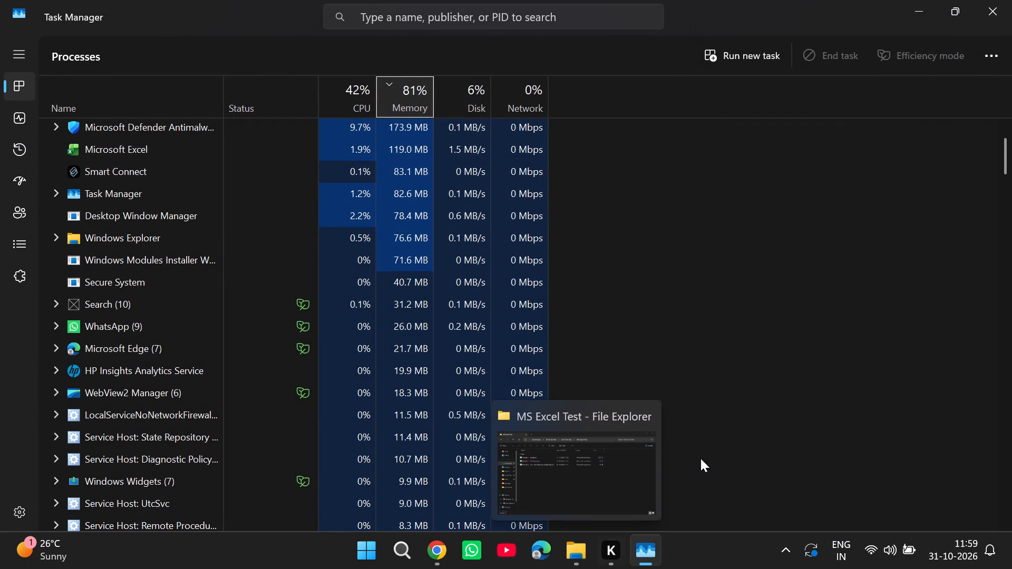
Open the Module 2 - LPU Questions workbook from the MS Excel Test folder in File Explorer.
{"action": "left_click", "coordinate": [576, 555]}
{"action": "left_click", "coordinate": [636, 547]}
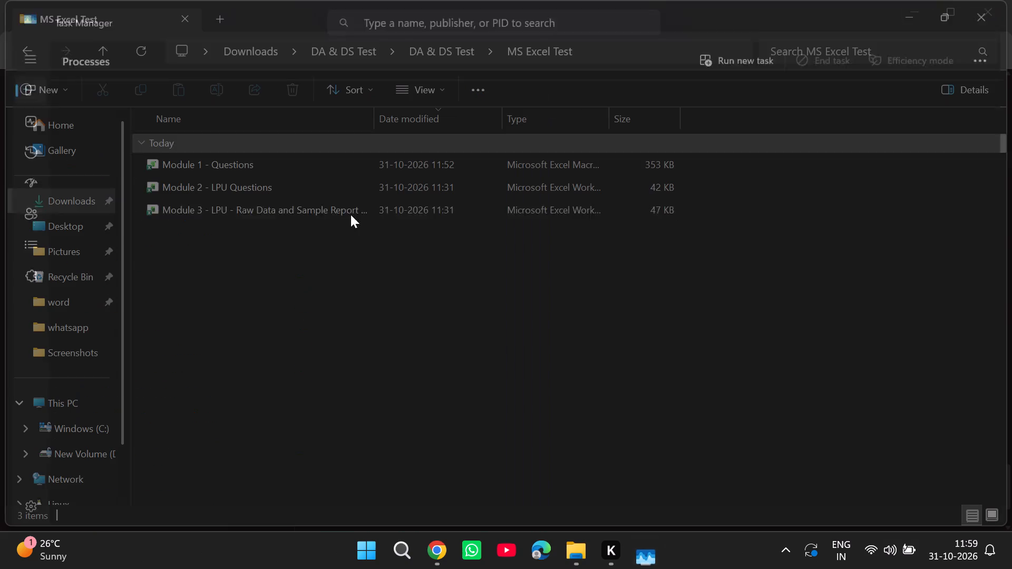
{"action": "left_click", "coordinate": [236, 182]}
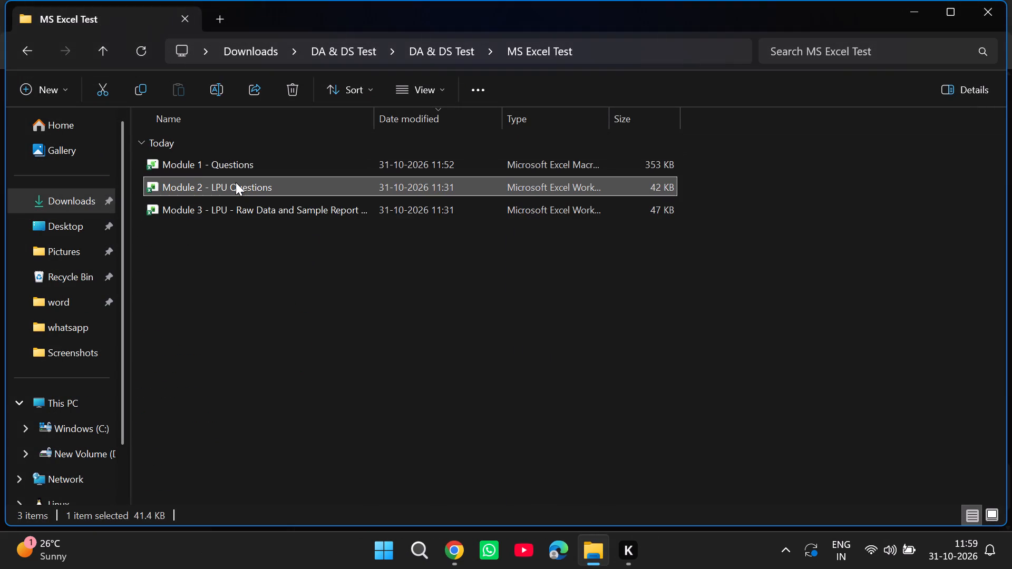
{"action": "key", "text": "Return"}
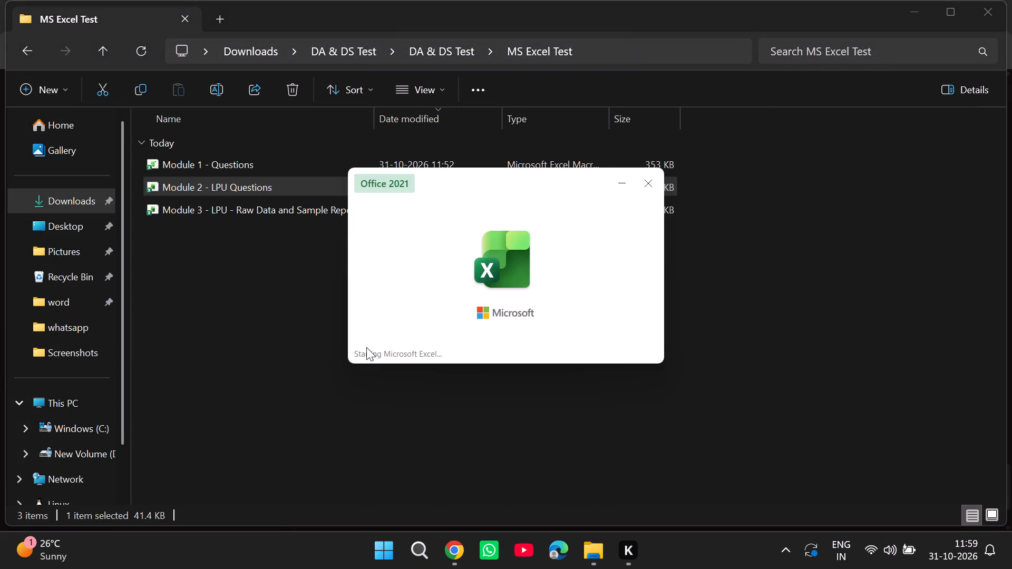
Open the Module 1 - Questions workbook from the MS Excel Test folder and dismiss its security notice.
{"action": "key", "text": "alt+Tab"}
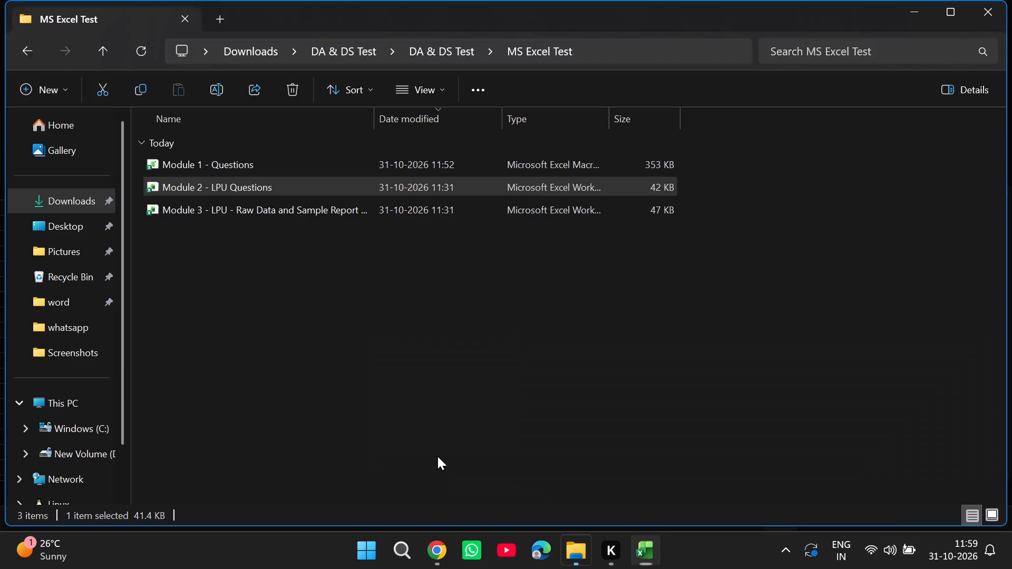
{"action": "left_click", "coordinate": [277, 167]}
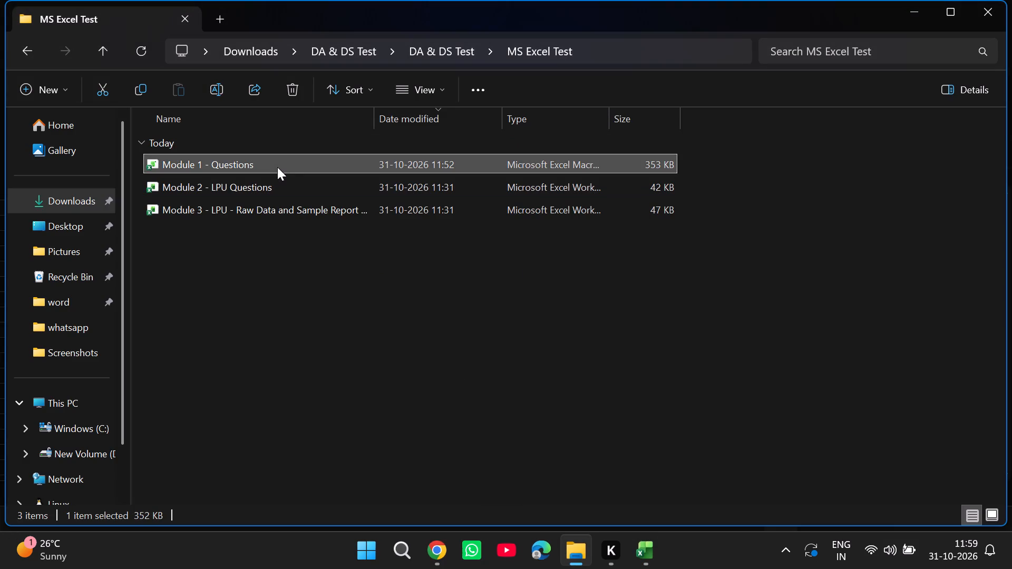
{"action": "key", "text": "Return"}
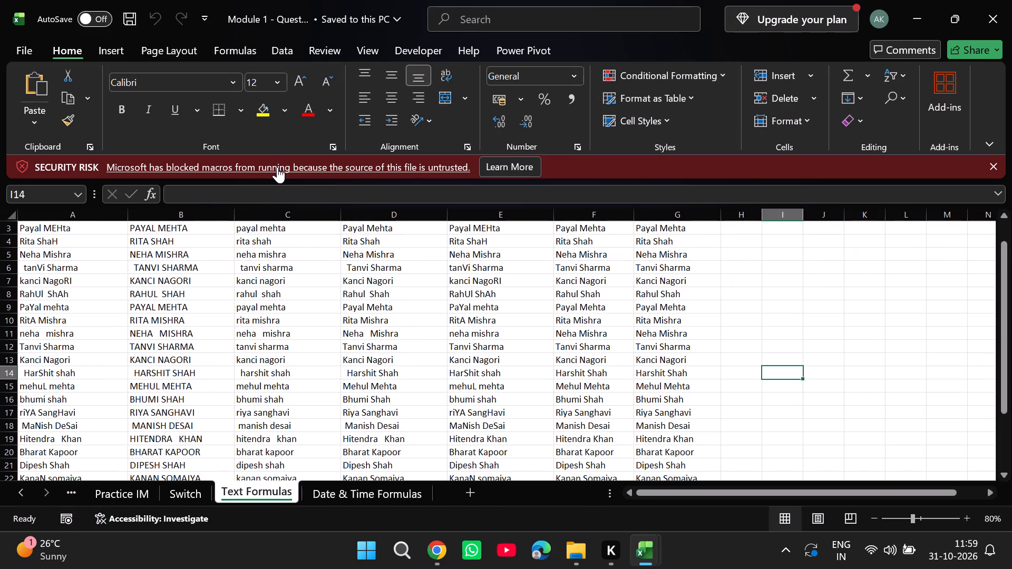
{"action": "left_click", "coordinate": [994, 171]}
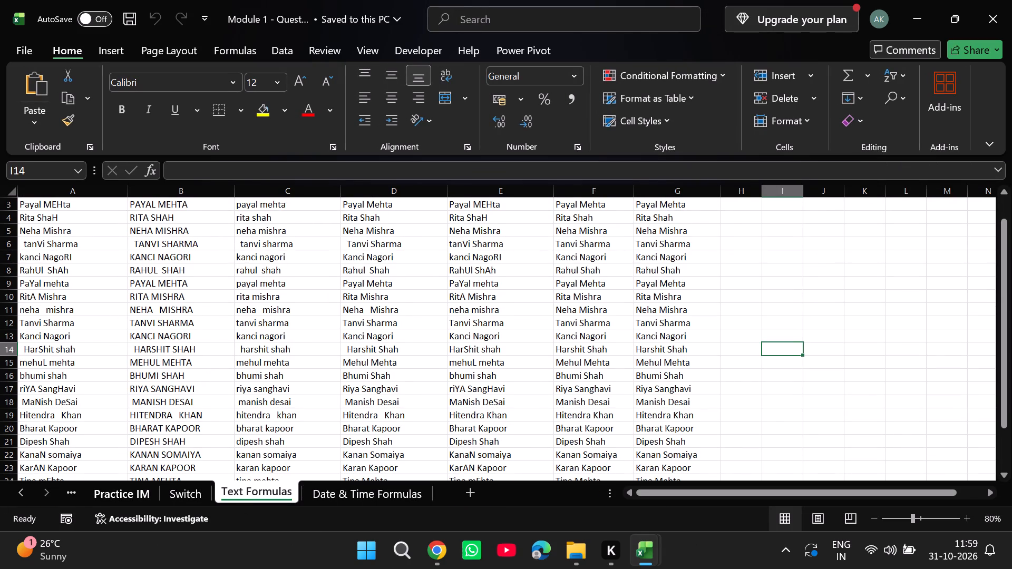
Go to the first sheet, Understanding References, and examine its question, product sales table and profit margin.
{"action": "triple_click", "coordinate": [30, 490]}
{"action": "triple_click", "coordinate": [30, 490]}
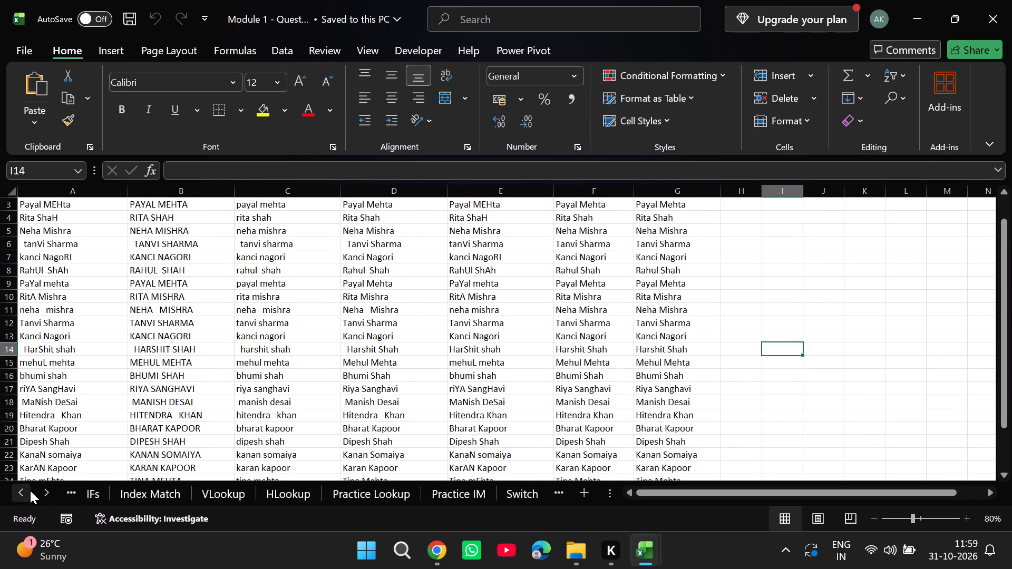
{"action": "triple_click", "coordinate": [30, 490]}
{"action": "triple_click", "coordinate": [30, 490]}
{"action": "left_click", "coordinate": [30, 490]}
{"action": "left_click", "coordinate": [142, 497]}
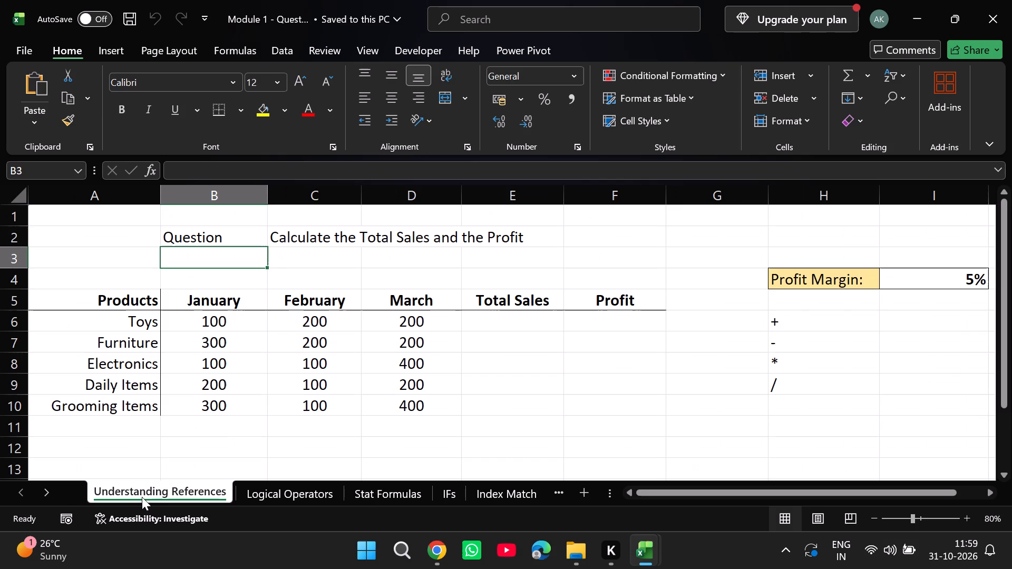
{"action": "scroll", "coordinate": [273, 375], "scroll_direction": "down", "scroll_amount": 1}
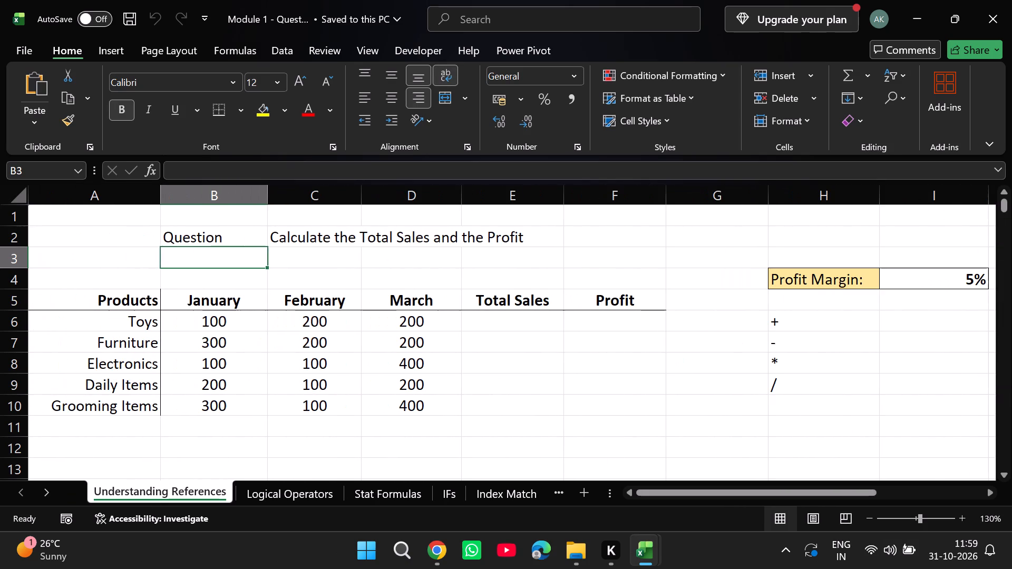
{"action": "scroll", "coordinate": [504, 382], "scroll_direction": "left", "scroll_amount": 1}
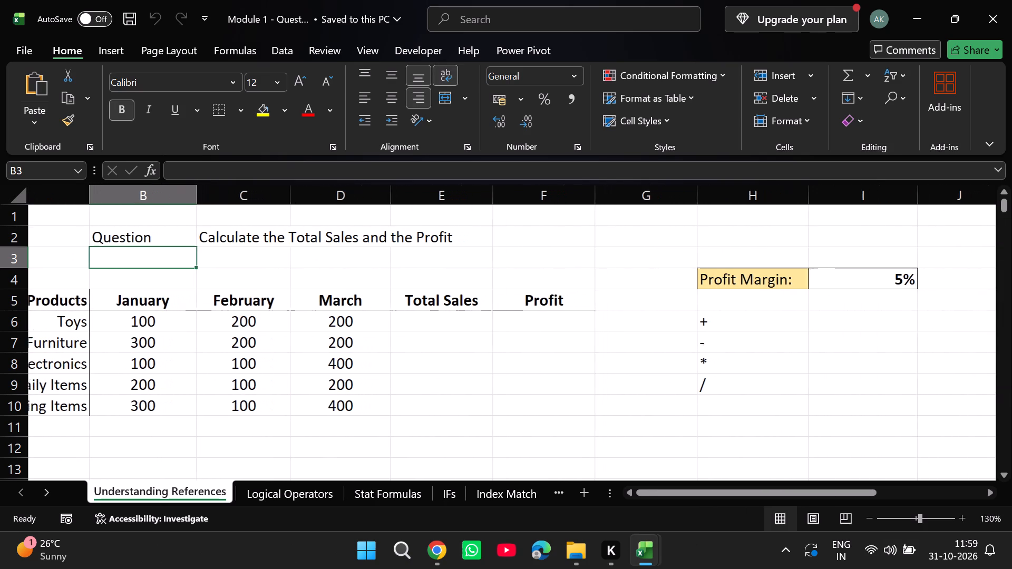
{"action": "scroll", "coordinate": [504, 382], "scroll_direction": "left", "scroll_amount": 1}
{"action": "scroll", "coordinate": [423, 366], "scroll_direction": "right", "scroll_amount": 1}
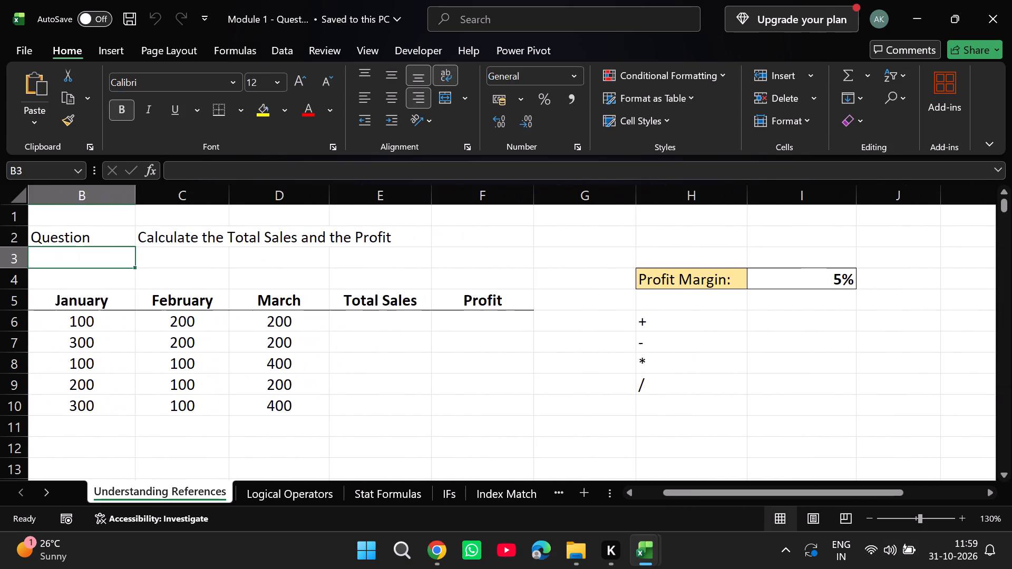
{"action": "scroll", "coordinate": [336, 353], "scroll_direction": "right", "scroll_amount": 1}
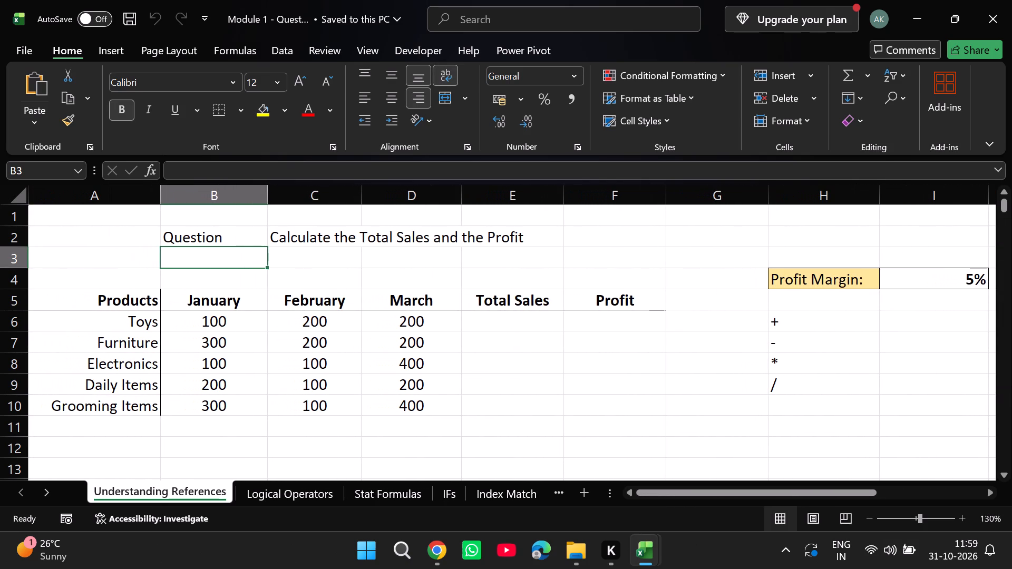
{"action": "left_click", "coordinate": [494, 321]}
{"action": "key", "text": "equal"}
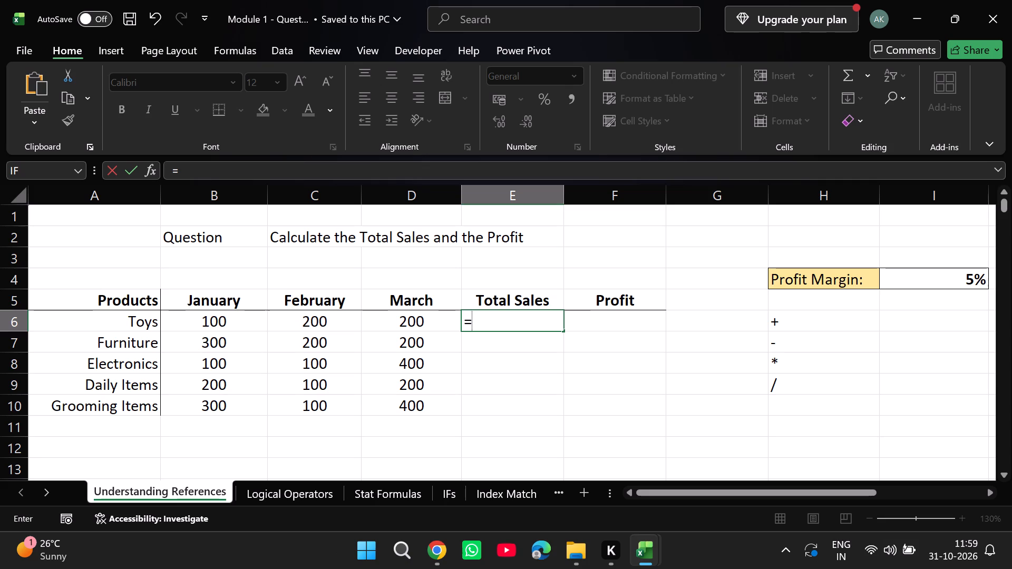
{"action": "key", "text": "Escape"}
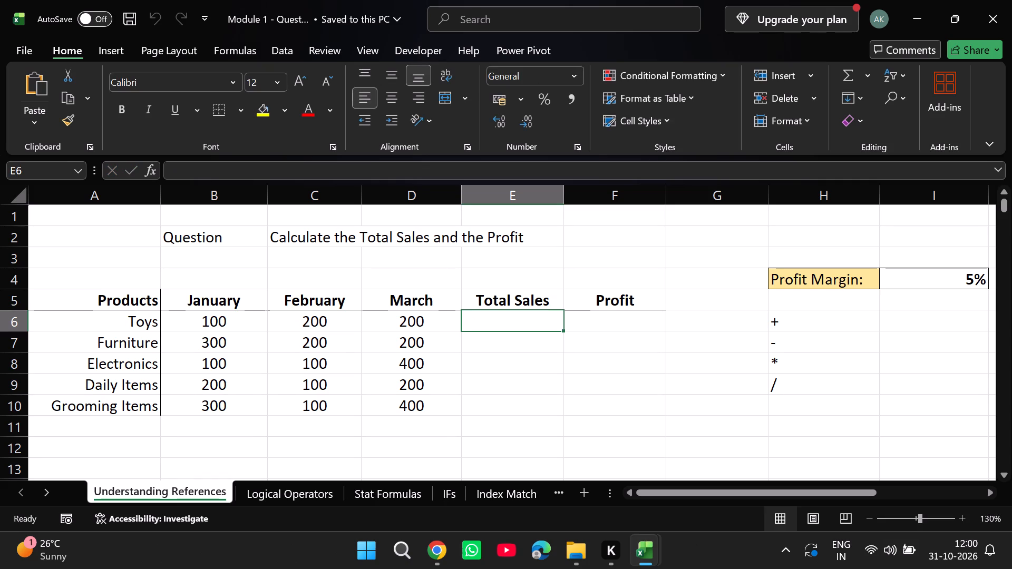
{"action": "scroll", "coordinate": [578, 300], "scroll_direction": "left", "scroll_amount": 1}
{"action": "scroll", "coordinate": [578, 300], "scroll_direction": "right", "scroll_amount": 1}
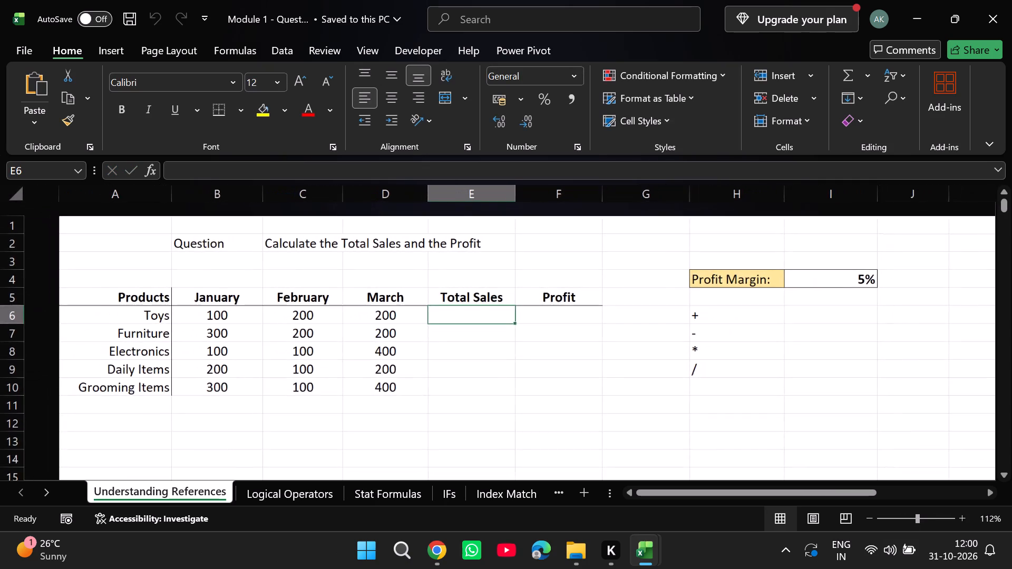
{"action": "key", "text": "shift+super+s"}
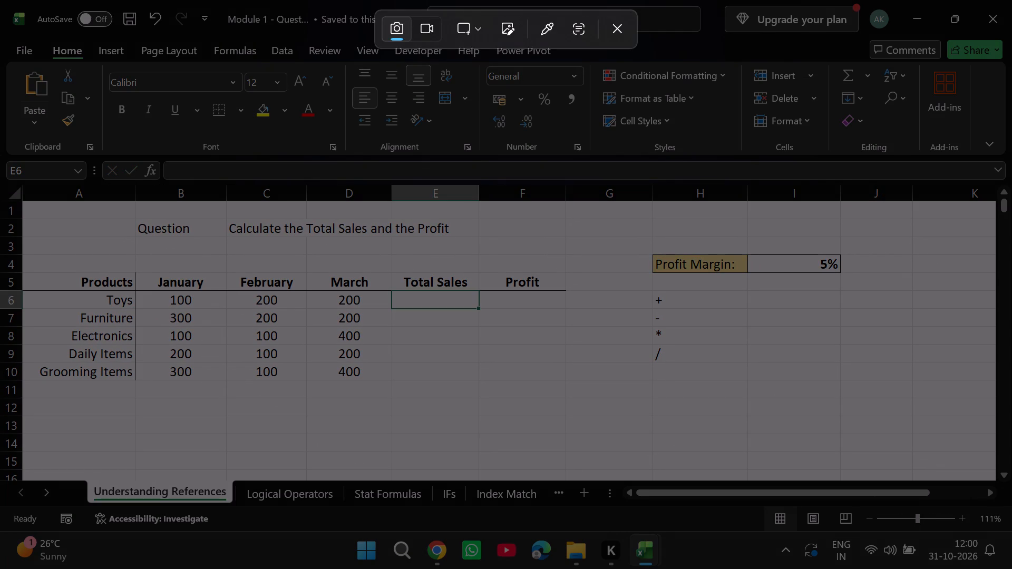
{"action": "left_click_drag", "start_coordinate": [30, 208], "coordinate": [979, 430]}
{"action": "key", "text": "alt+Tab"}
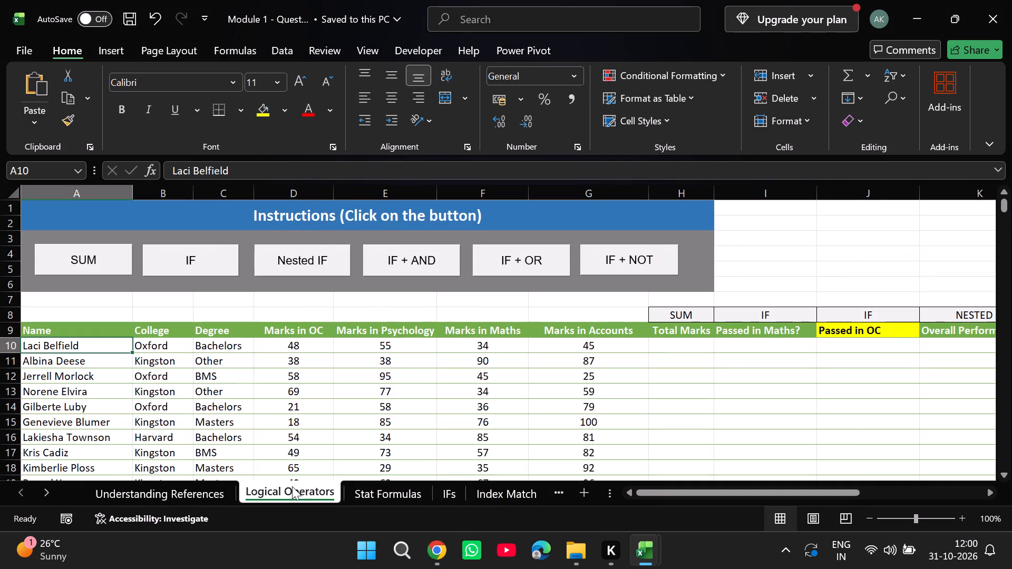
{"action": "scroll", "coordinate": [325, 410], "scroll_direction": "down", "scroll_amount": 3}
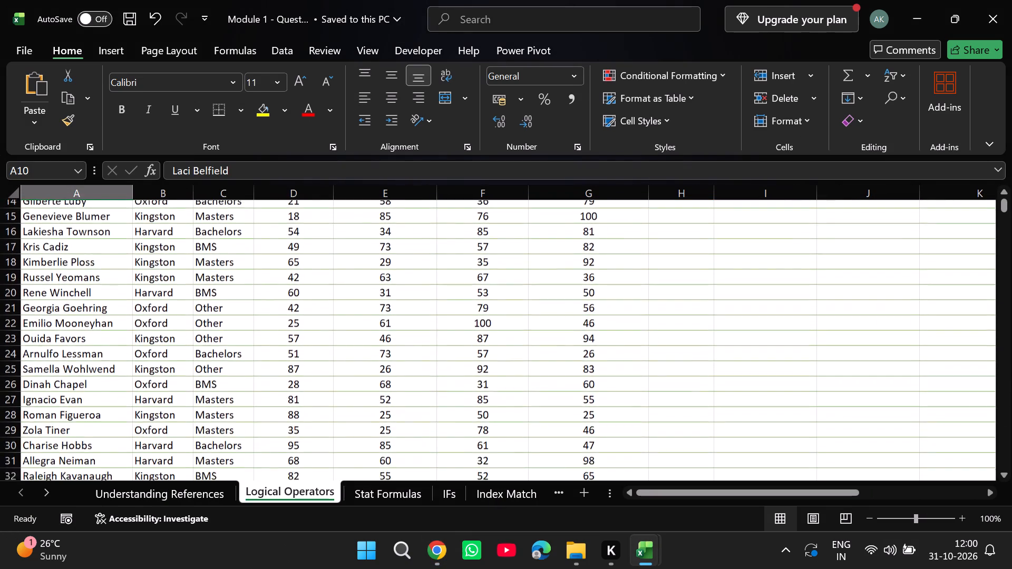
{"action": "scroll", "coordinate": [325, 410], "scroll_direction": "up", "scroll_amount": 1}
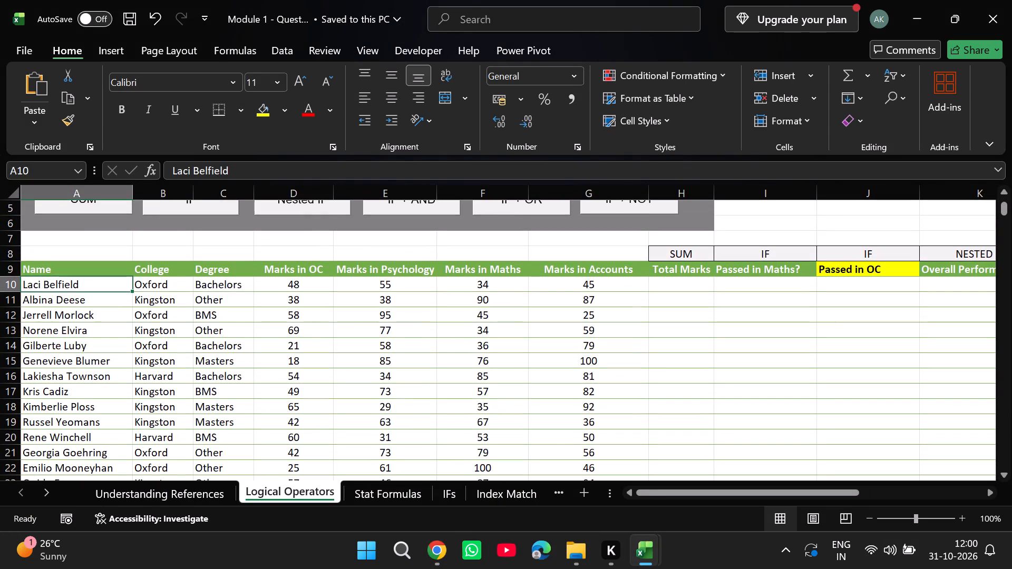
{"action": "scroll", "coordinate": [635, 285], "scroll_direction": "left", "scroll_amount": 1}
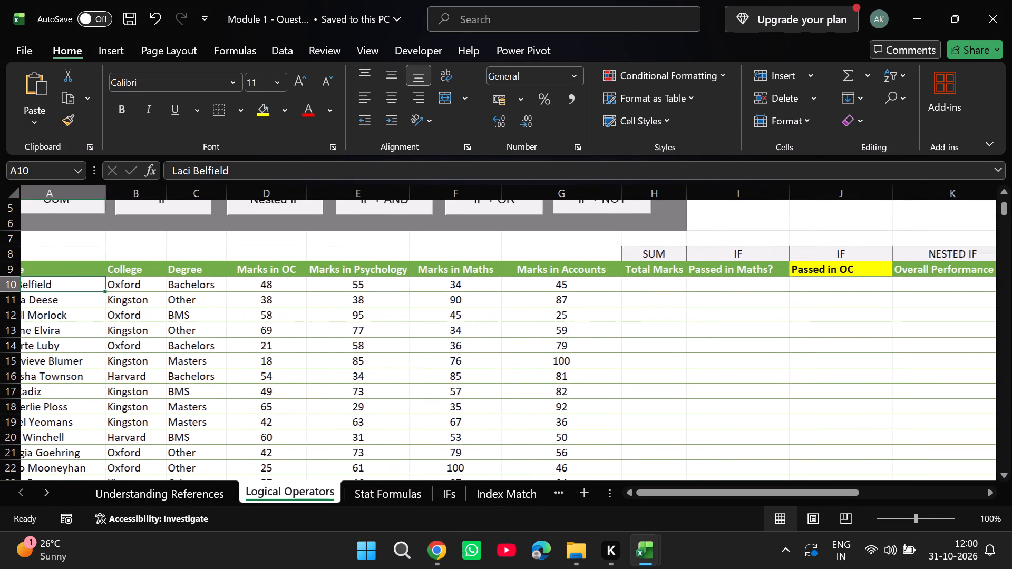
{"action": "scroll", "coordinate": [635, 285], "scroll_direction": "left", "scroll_amount": 1}
{"action": "scroll", "coordinate": [418, 322], "scroll_direction": "right", "scroll_amount": 1}
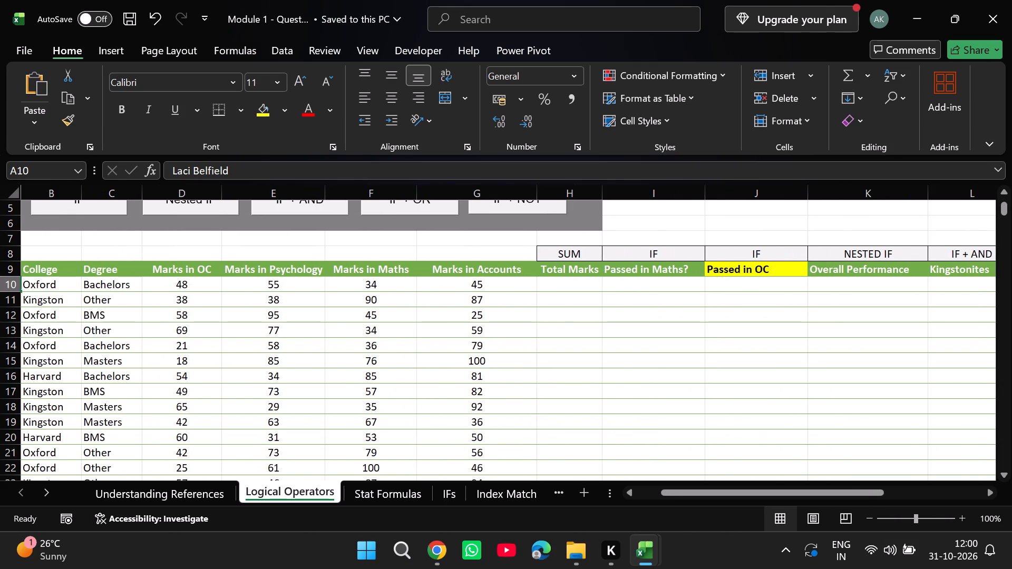
{"action": "scroll", "coordinate": [357, 288], "scroll_direction": "right", "scroll_amount": 1}
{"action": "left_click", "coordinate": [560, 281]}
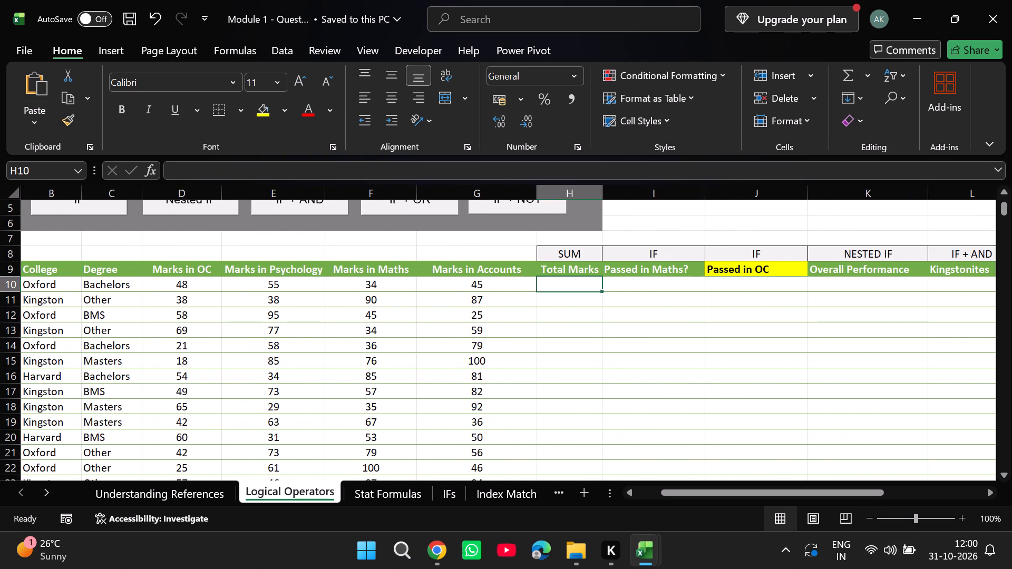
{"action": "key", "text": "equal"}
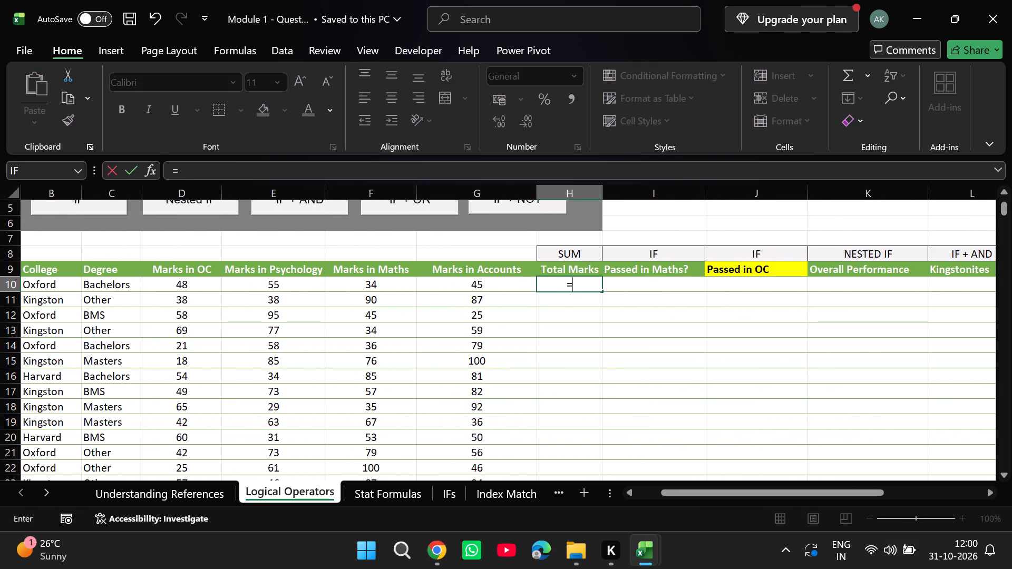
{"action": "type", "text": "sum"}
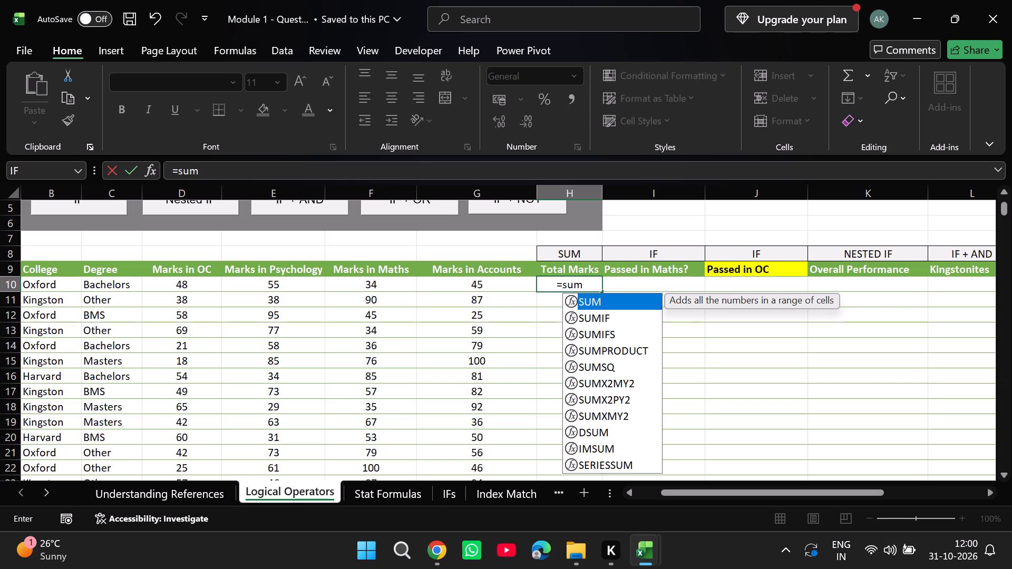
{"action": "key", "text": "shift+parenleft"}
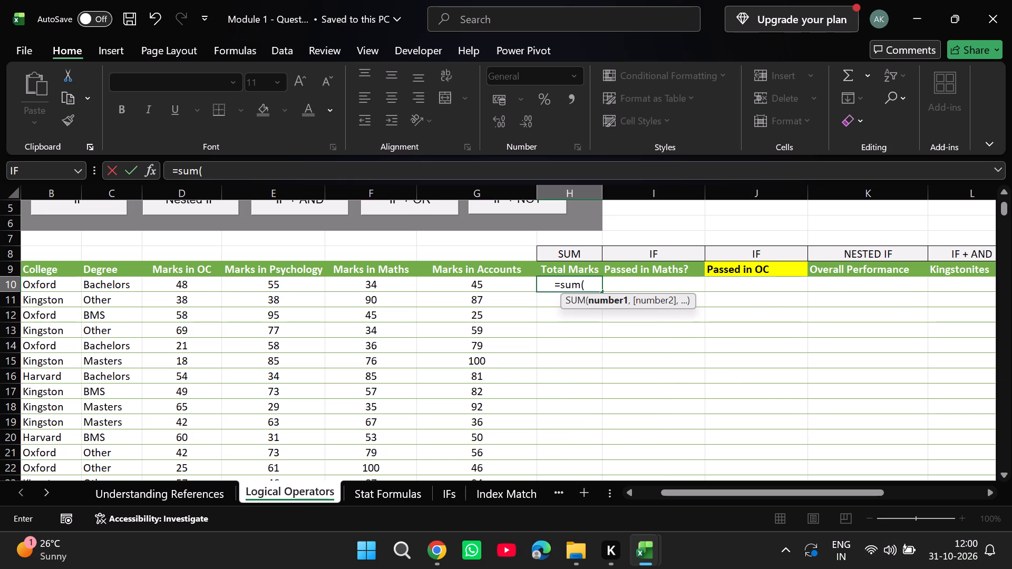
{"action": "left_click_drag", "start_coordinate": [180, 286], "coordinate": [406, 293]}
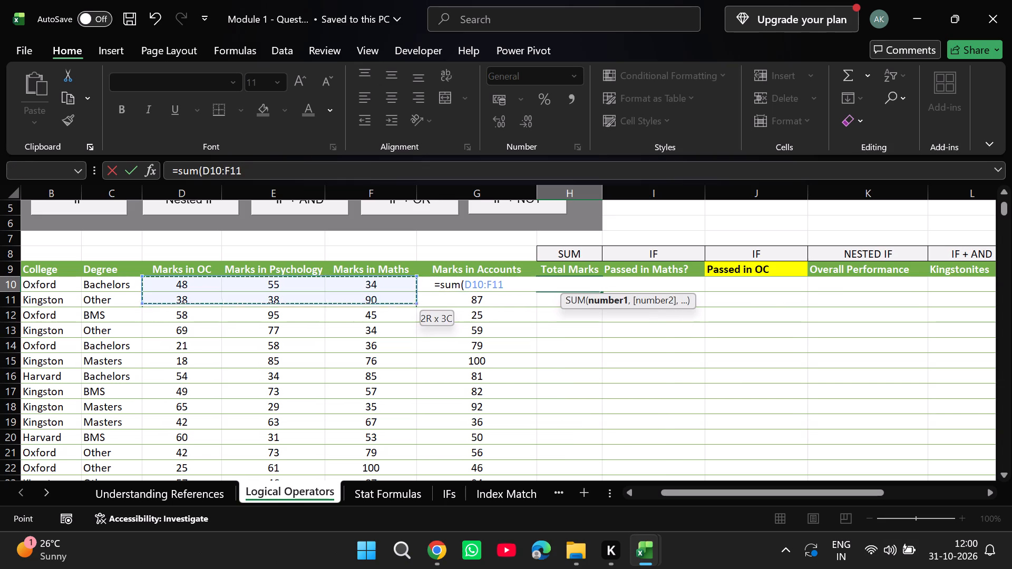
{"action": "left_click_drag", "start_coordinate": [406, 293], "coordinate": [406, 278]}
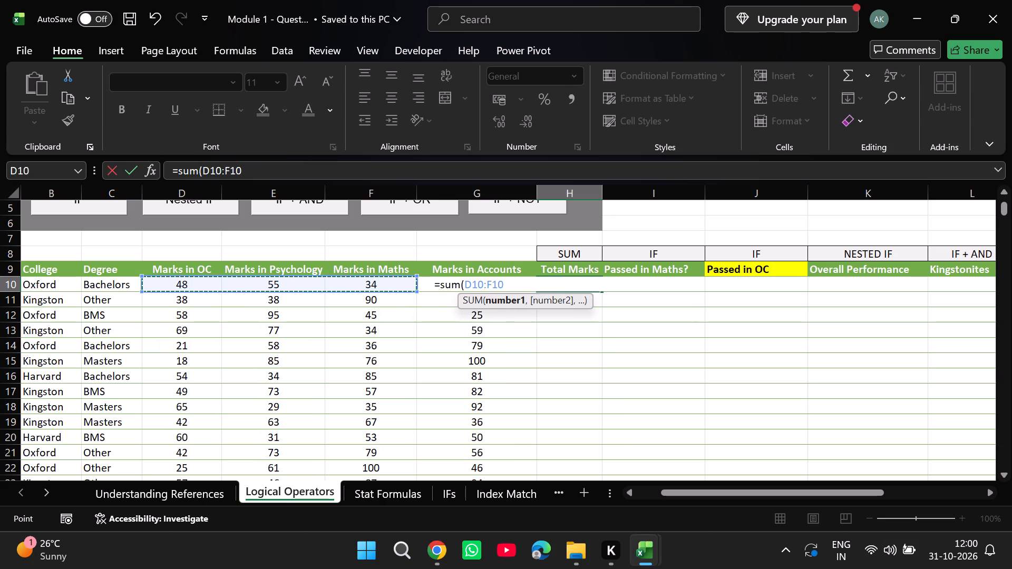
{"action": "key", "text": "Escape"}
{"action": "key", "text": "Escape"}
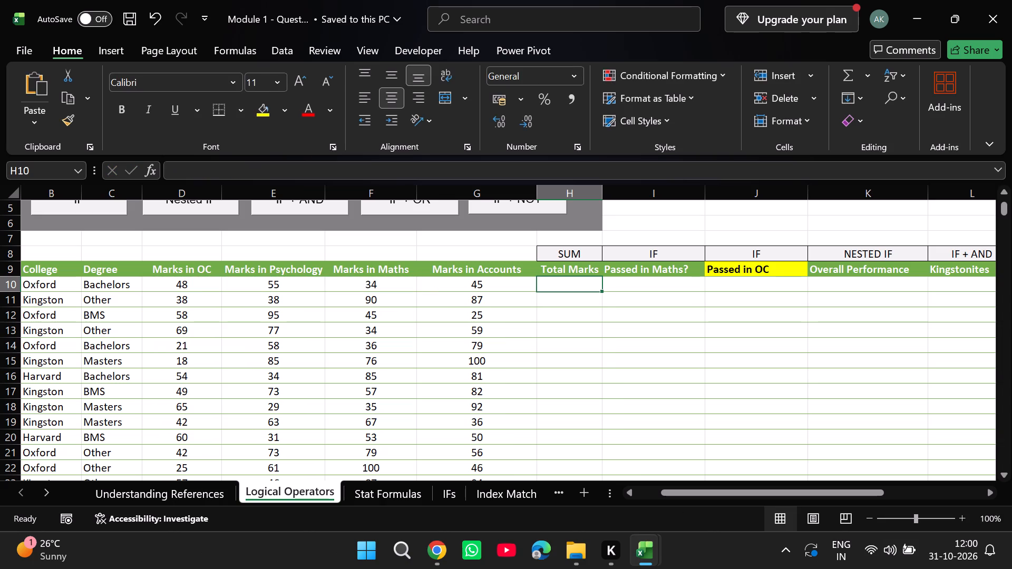
Enter =SUM(D10:G10) in H10, the first Total Marks cell, to add the student's four subject marks.
{"action": "left_click", "coordinate": [554, 282]}
{"action": "key", "text": "equal"}
{"action": "type", "text": "sum"}
{"action": "key", "text": "shift+parenleft"}
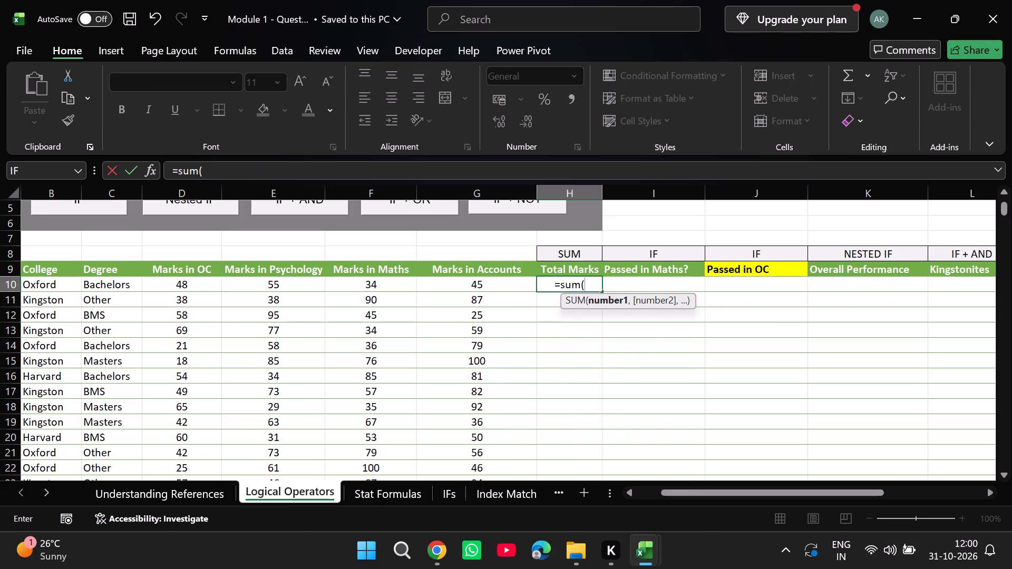
{"action": "left_click_drag", "start_coordinate": [168, 287], "coordinate": [388, 286]}
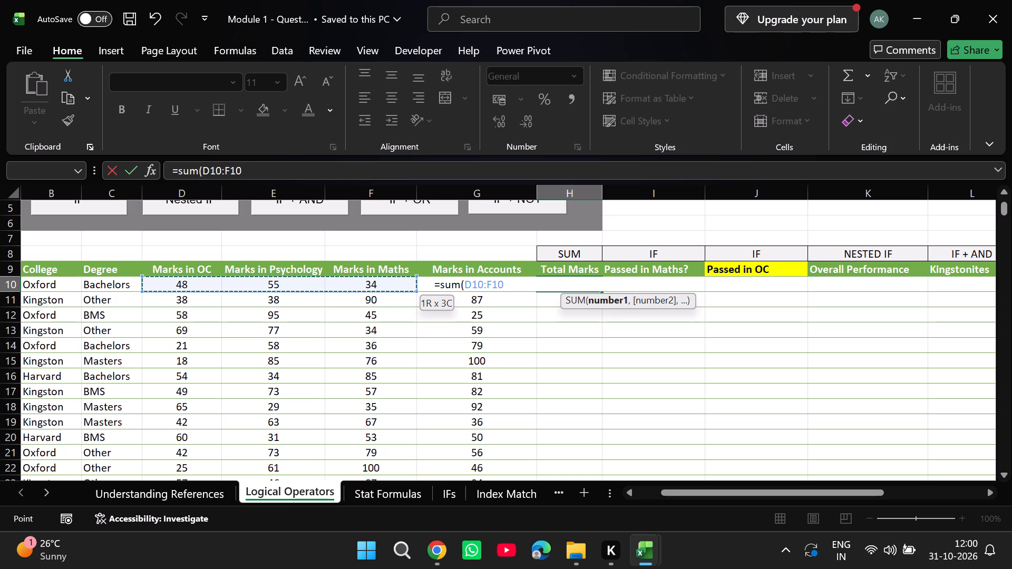
{"action": "left_click_drag", "start_coordinate": [388, 286], "coordinate": [530, 283]}
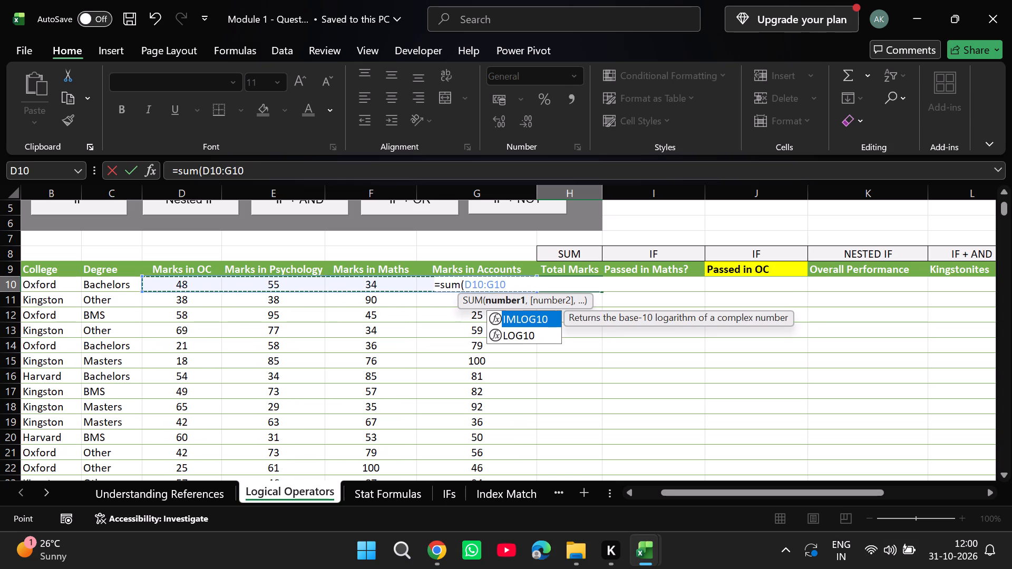
{"action": "key", "text": "shift+parenright"}
{"action": "key", "text": "Return"}
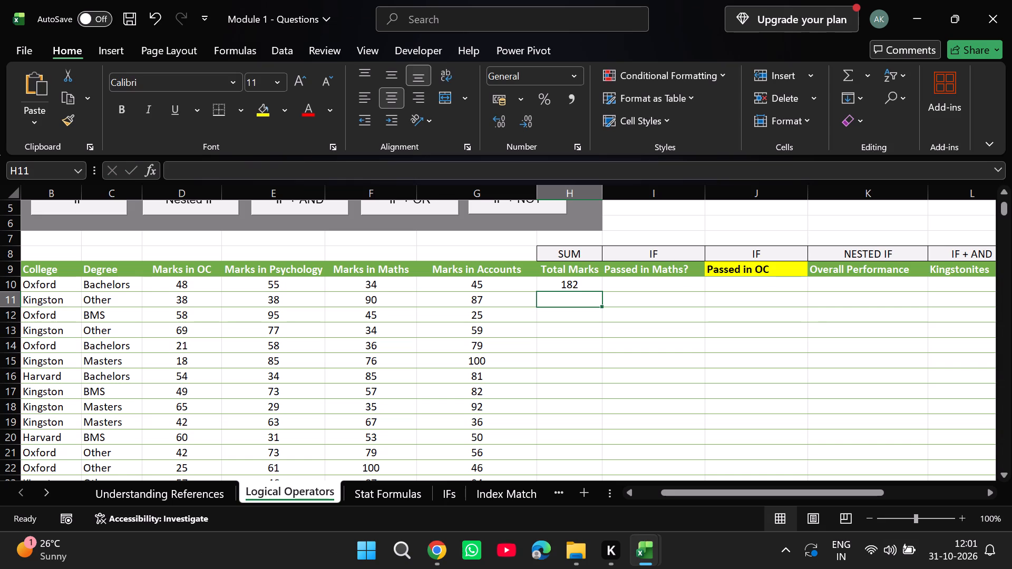
Fill the Total Marks formula from H10 down to the last student row, H358.
{"action": "left_click", "coordinate": [574, 283]}
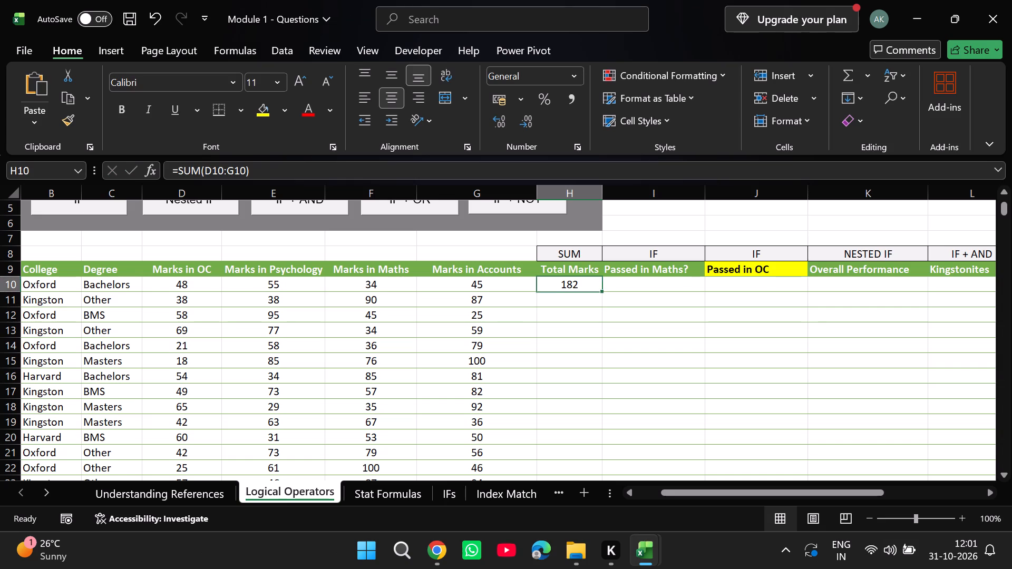
{"action": "left_click_drag", "start_coordinate": [601, 292], "coordinate": [589, 508]}
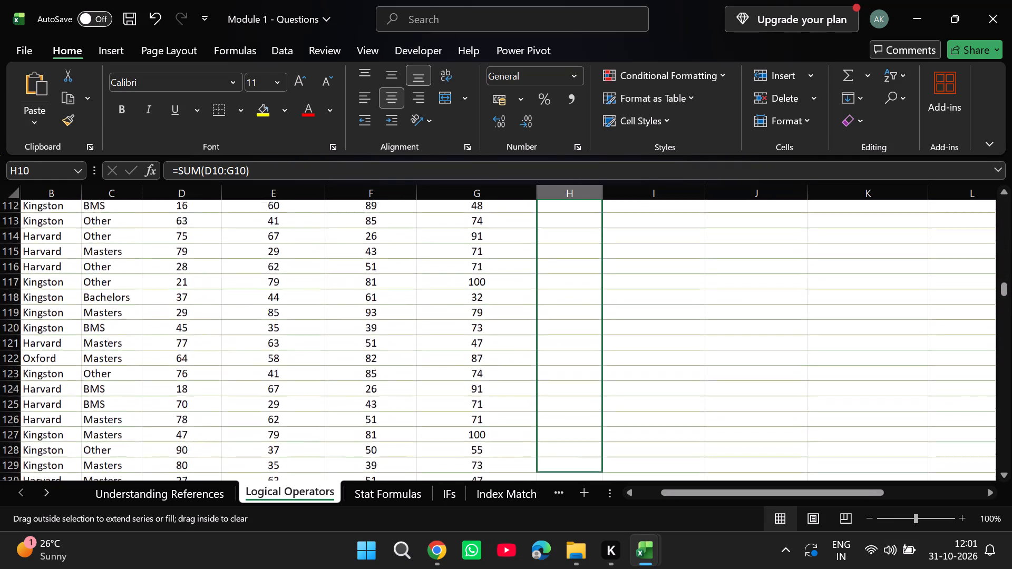
{"action": "left_click_drag", "start_coordinate": [589, 508], "coordinate": [570, 556]}
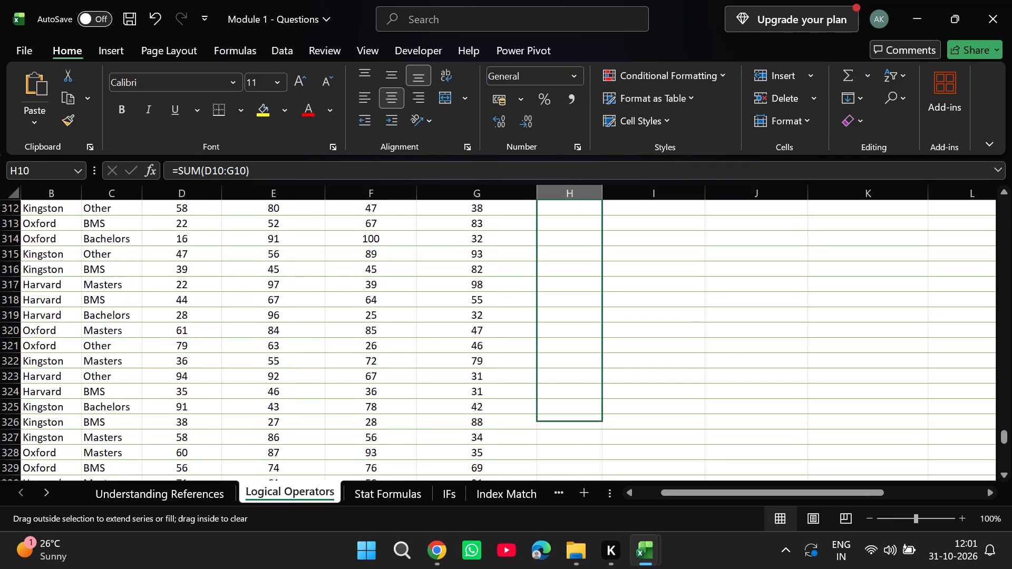
{"action": "left_click_drag", "start_coordinate": [570, 556], "coordinate": [607, 450]}
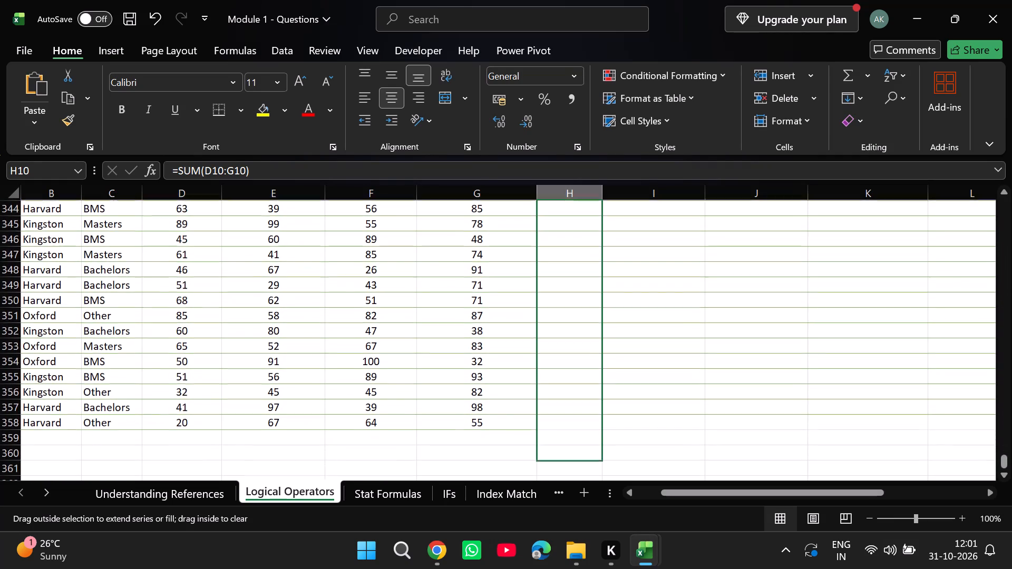
{"action": "left_click_drag", "start_coordinate": [607, 450], "coordinate": [608, 429]}
{"action": "left_click", "coordinate": [650, 372]}
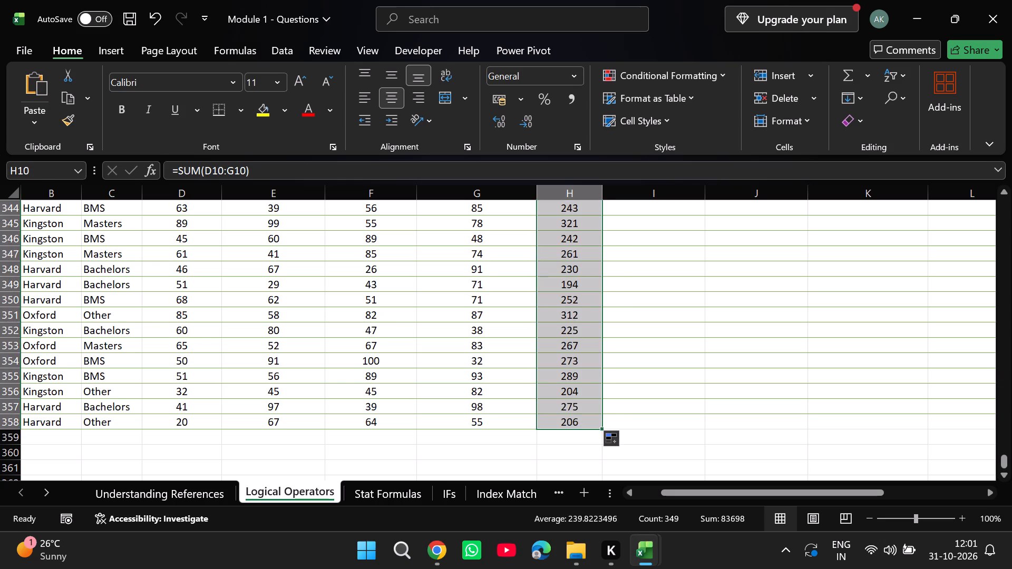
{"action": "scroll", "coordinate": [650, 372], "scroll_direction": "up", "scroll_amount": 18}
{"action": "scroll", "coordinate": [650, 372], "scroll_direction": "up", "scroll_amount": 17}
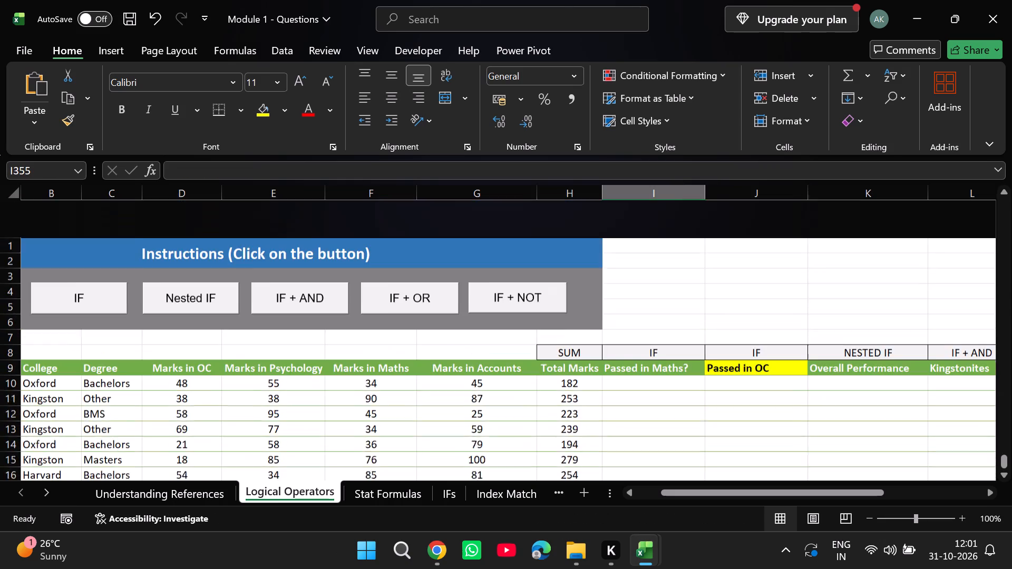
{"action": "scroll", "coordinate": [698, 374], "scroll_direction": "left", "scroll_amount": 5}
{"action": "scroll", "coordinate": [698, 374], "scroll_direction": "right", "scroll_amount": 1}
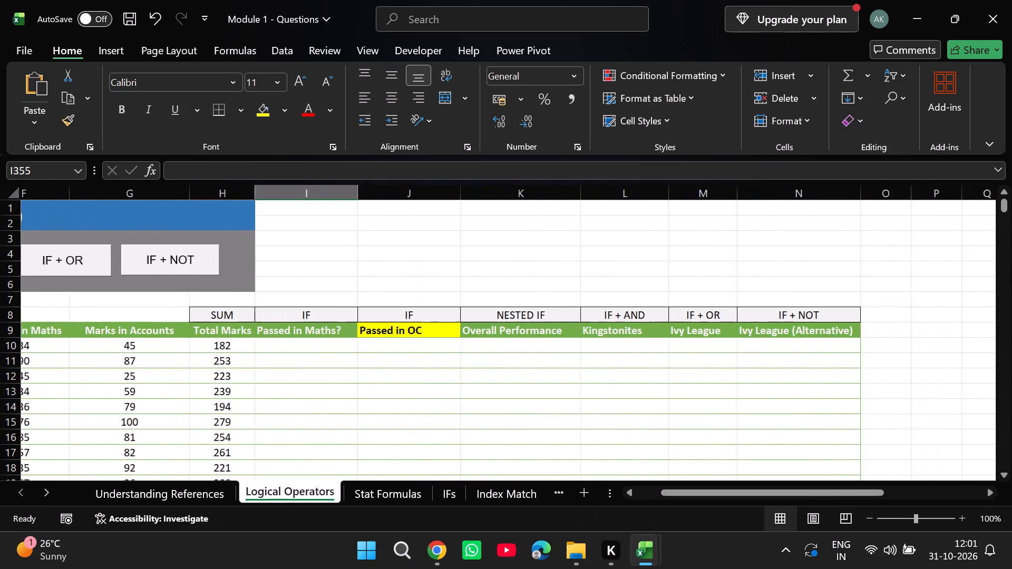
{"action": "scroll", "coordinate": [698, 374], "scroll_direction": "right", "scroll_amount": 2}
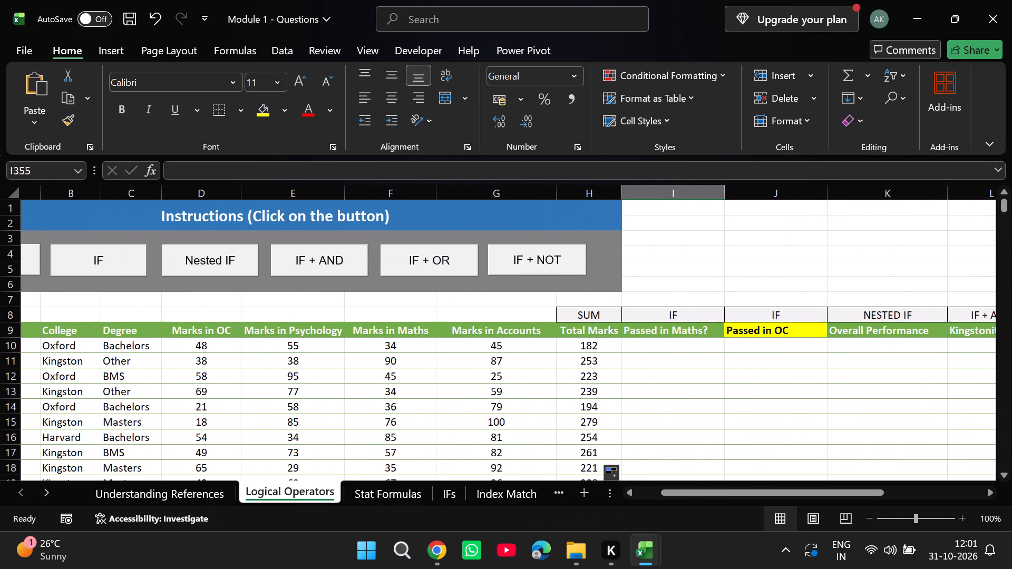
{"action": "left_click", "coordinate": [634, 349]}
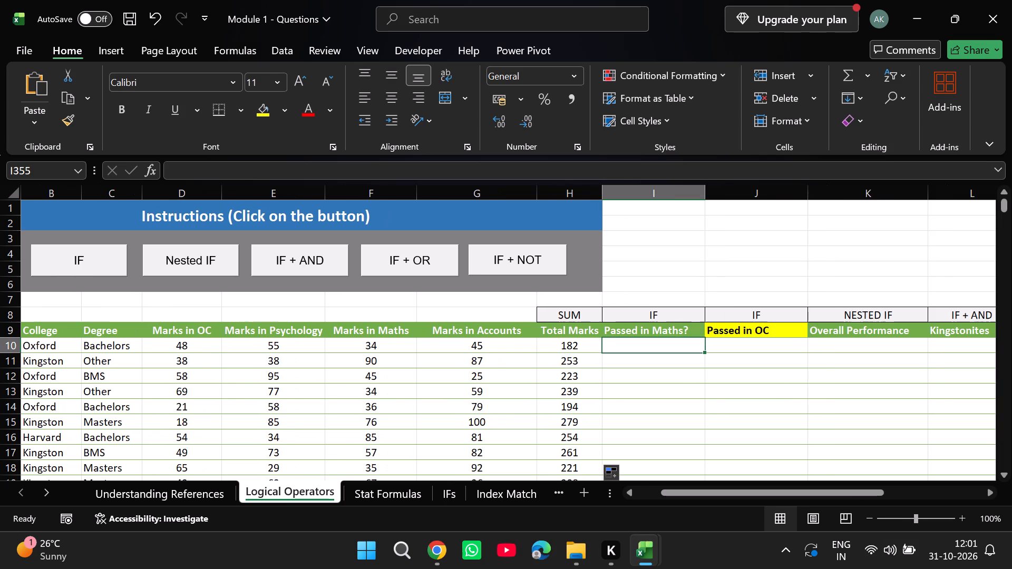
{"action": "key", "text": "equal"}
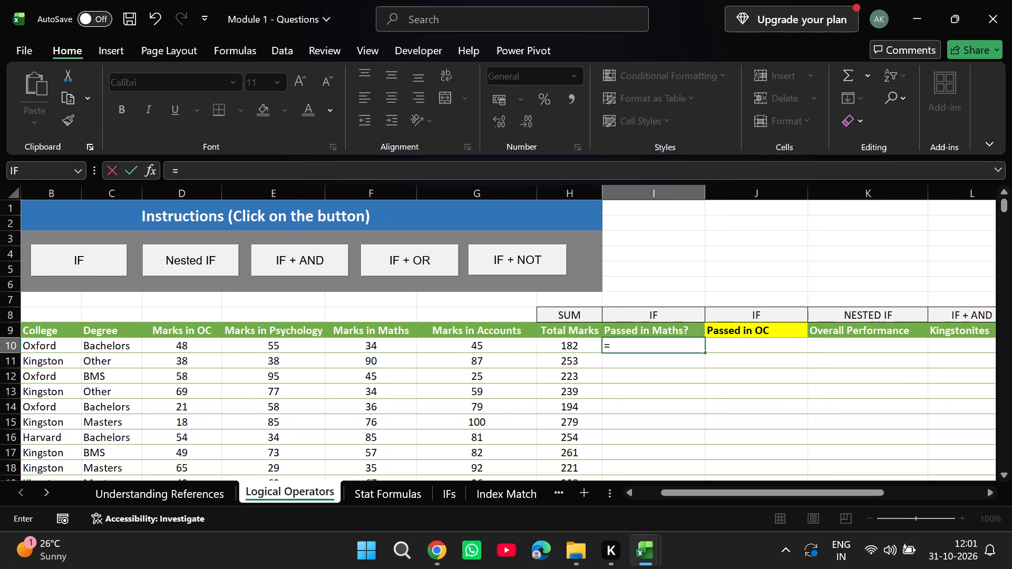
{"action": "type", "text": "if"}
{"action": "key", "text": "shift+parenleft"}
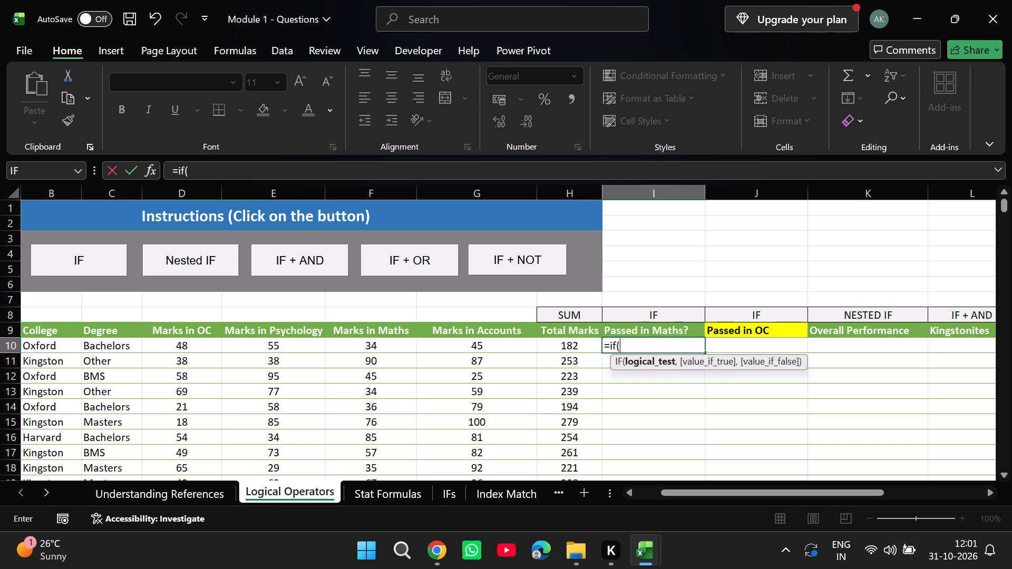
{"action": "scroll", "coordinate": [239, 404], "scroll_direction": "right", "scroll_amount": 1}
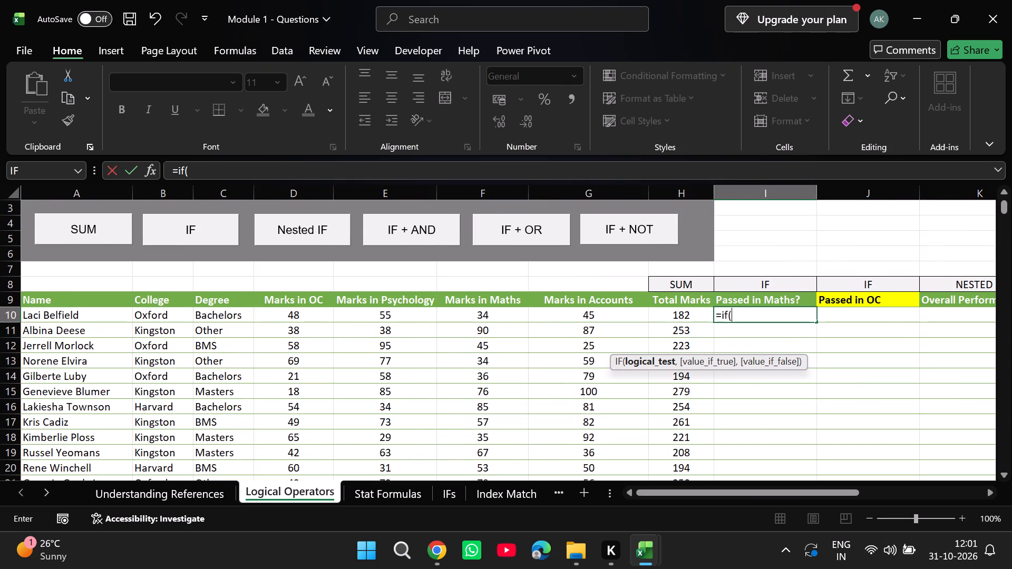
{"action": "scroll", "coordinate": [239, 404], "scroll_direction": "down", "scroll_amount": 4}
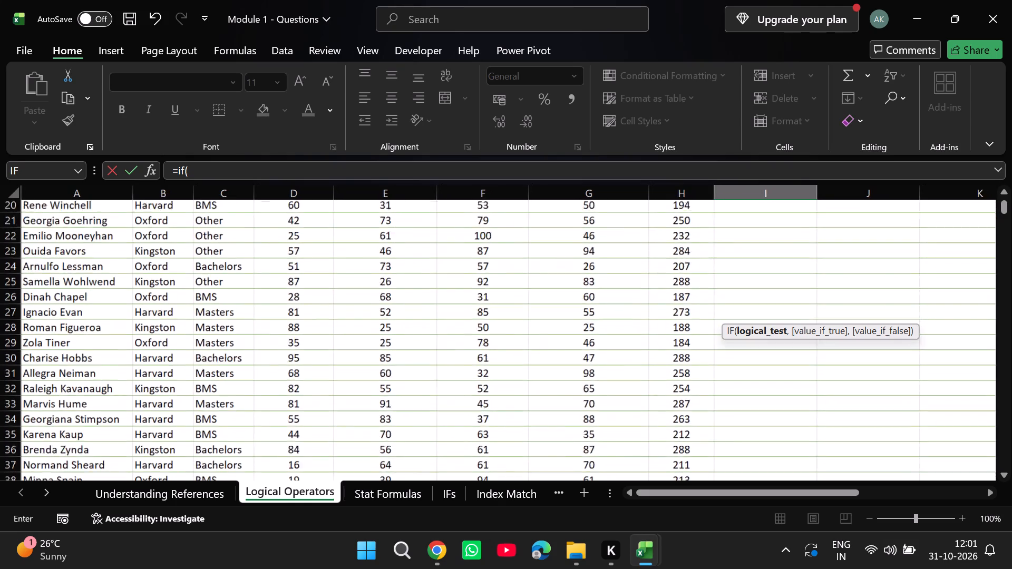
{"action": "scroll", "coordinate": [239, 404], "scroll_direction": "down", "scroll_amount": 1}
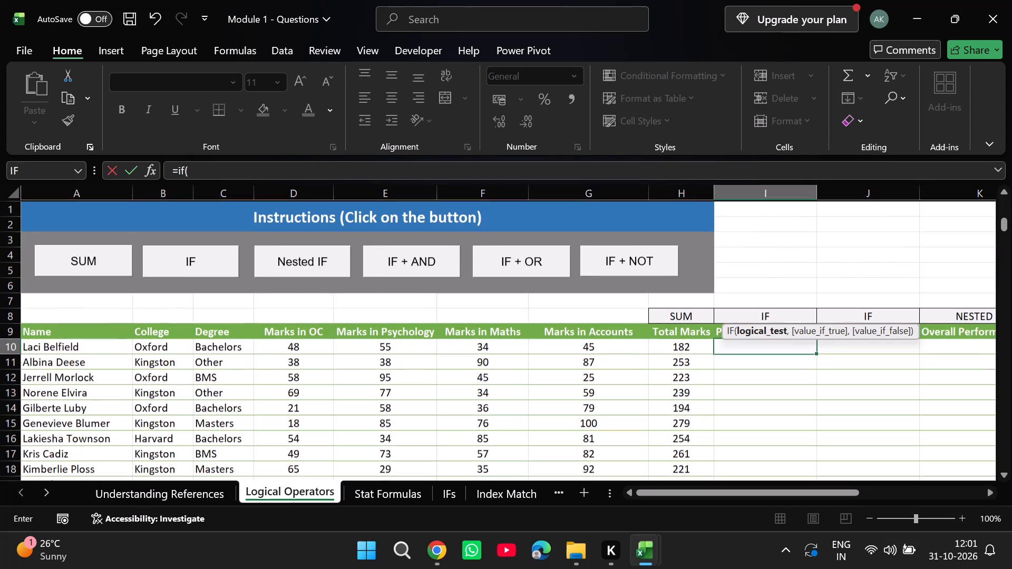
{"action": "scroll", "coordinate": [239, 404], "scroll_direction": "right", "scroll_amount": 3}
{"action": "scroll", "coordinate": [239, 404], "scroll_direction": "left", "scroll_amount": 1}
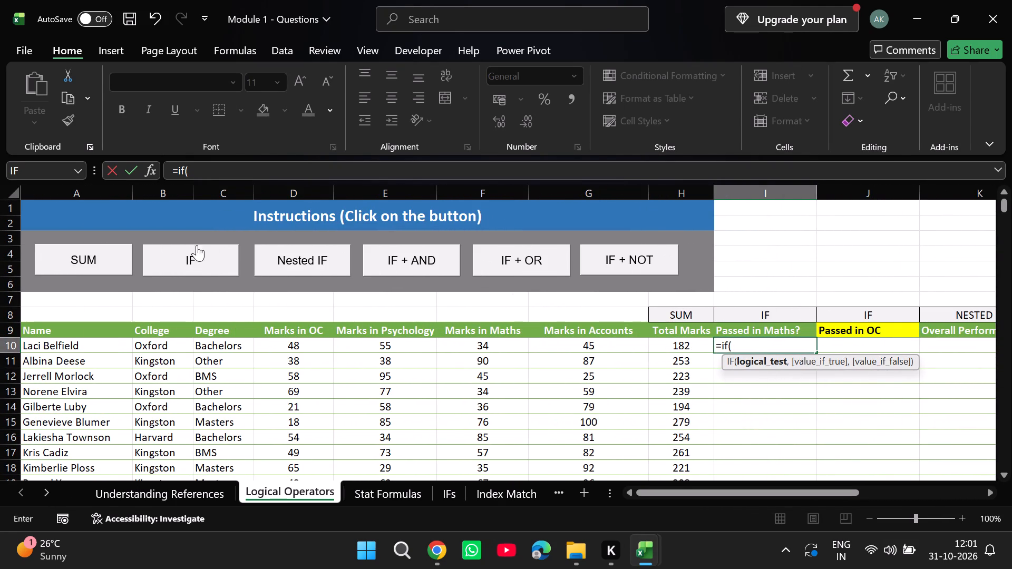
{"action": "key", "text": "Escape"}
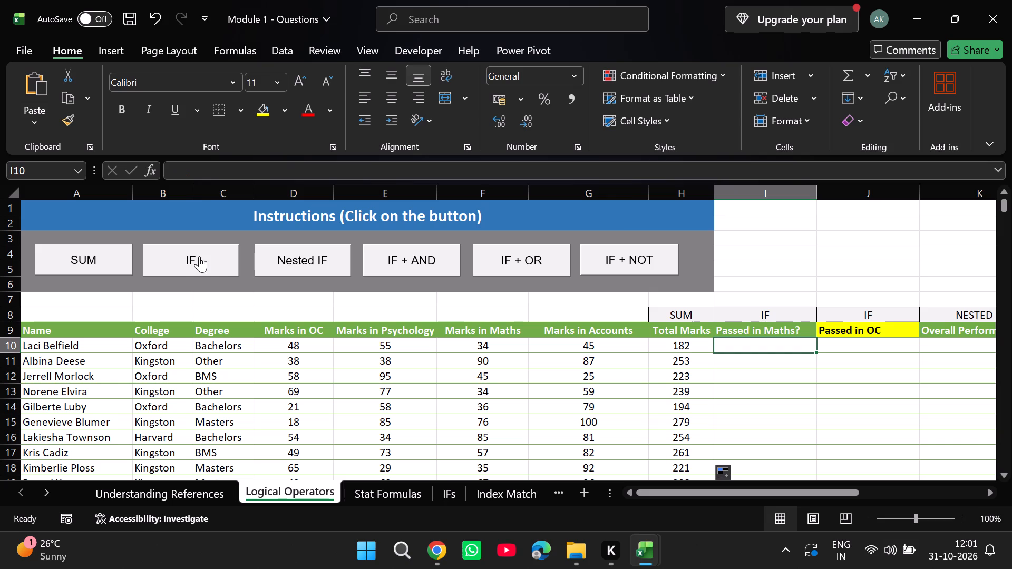
Try to open the IF and SUM instructions on the Logical Operators sheet, dismissing any message.
{"action": "left_click", "coordinate": [196, 257]}
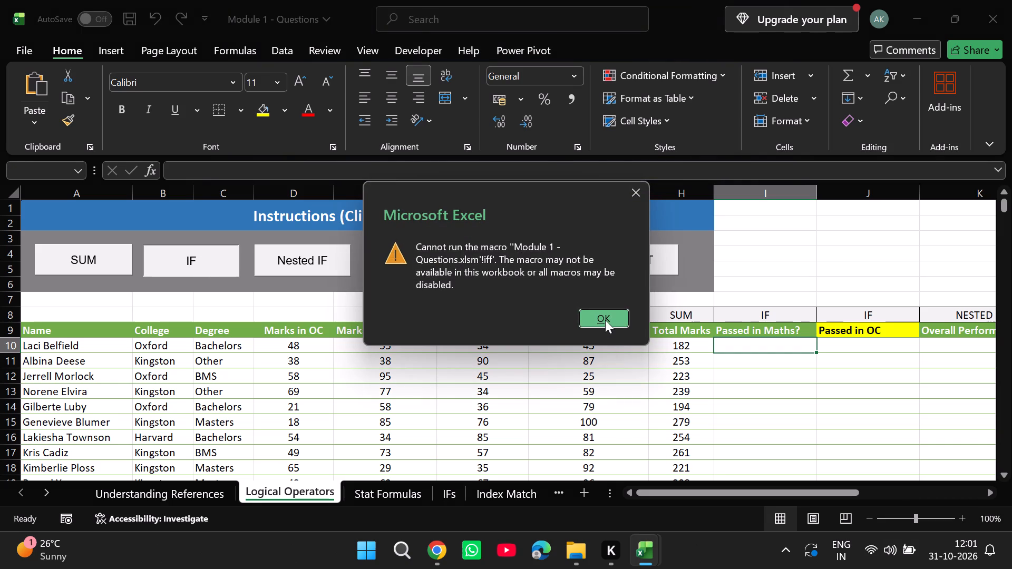
{"action": "left_click", "coordinate": [605, 320]}
{"action": "left_click", "coordinate": [114, 260]}
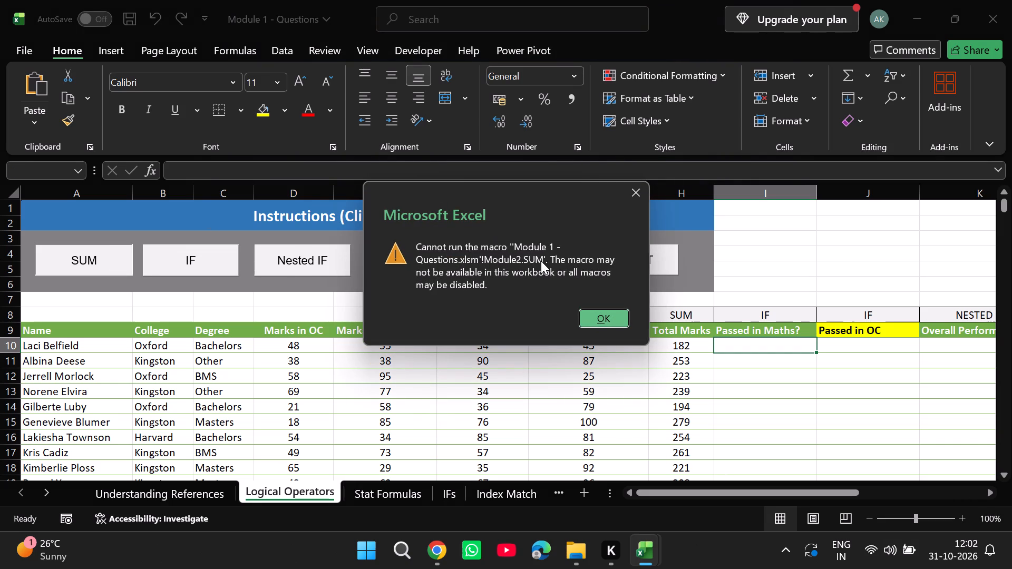
{"action": "left_click", "coordinate": [598, 316]}
Go to the Stat Formulas sheet and examine its rank question, value list and blank statistics cells.
{"action": "scroll", "coordinate": [496, 371], "scroll_direction": "down", "scroll_amount": 2}
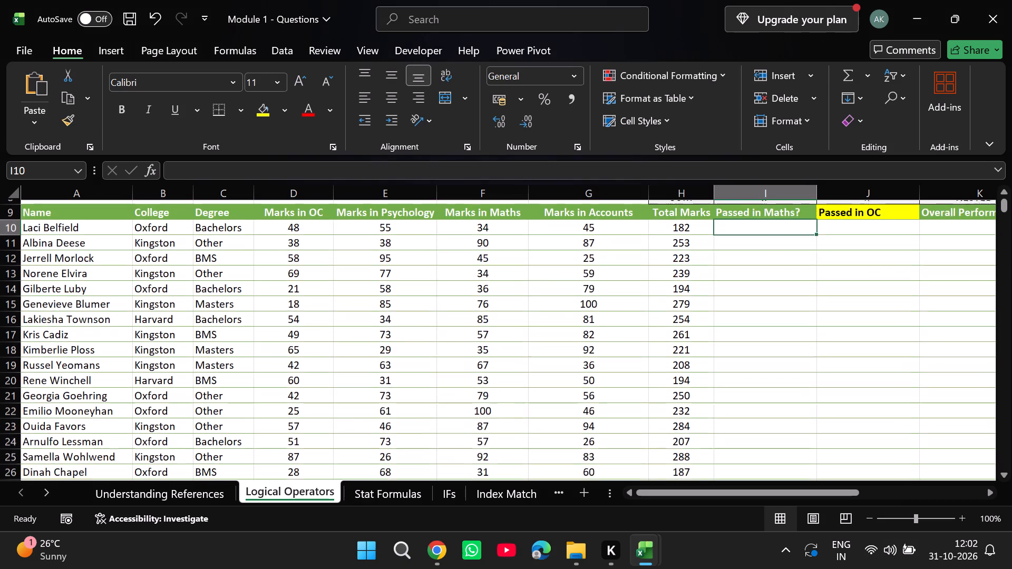
{"action": "scroll", "coordinate": [496, 371], "scroll_direction": "left", "scroll_amount": 1}
{"action": "left_click", "coordinate": [408, 499]}
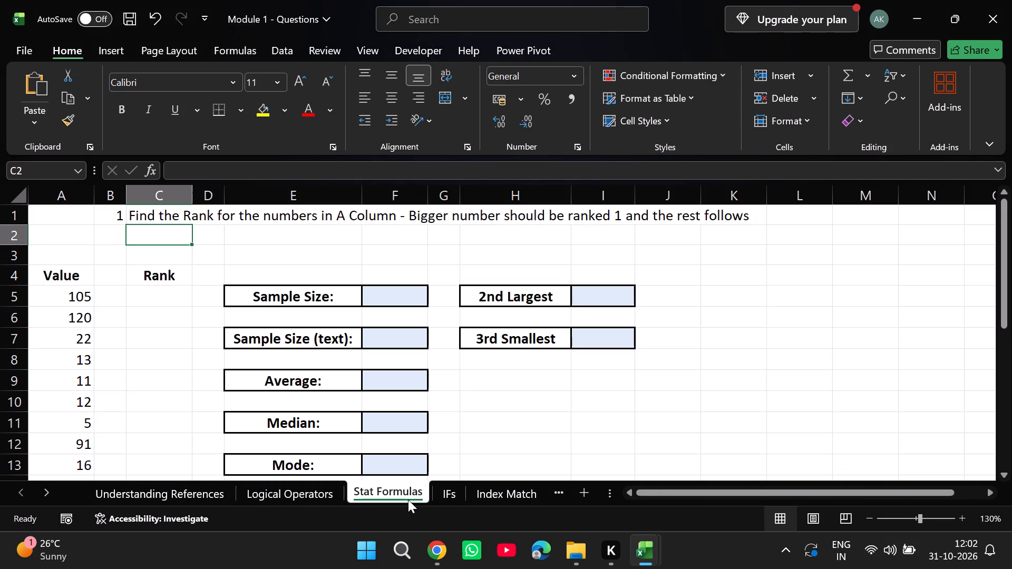
{"action": "scroll", "coordinate": [427, 386], "scroll_direction": "down", "scroll_amount": 1}
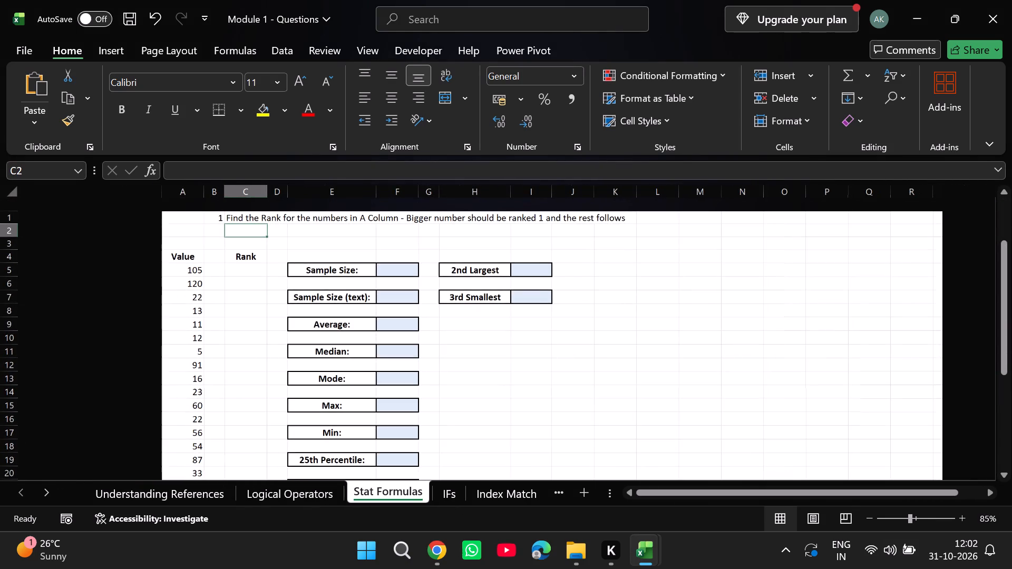
{"action": "scroll", "coordinate": [427, 386], "scroll_direction": "up", "scroll_amount": 1}
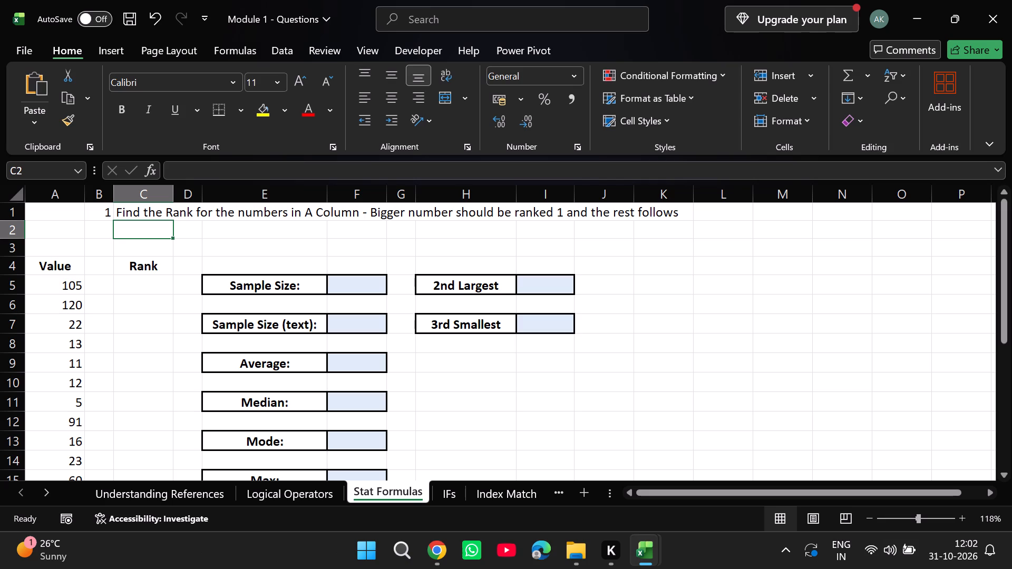
{"action": "scroll", "coordinate": [431, 283], "scroll_direction": "down", "scroll_amount": 1}
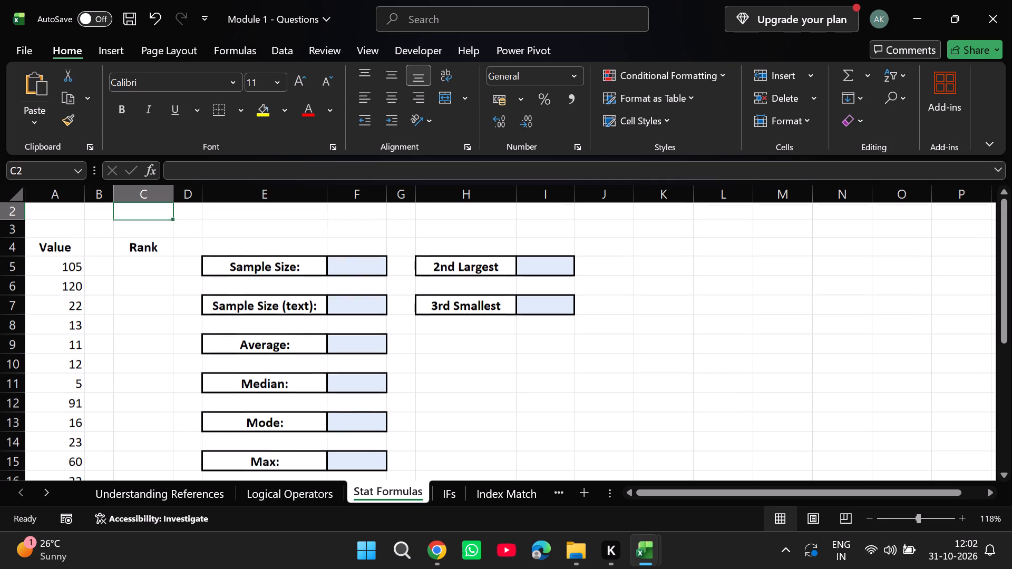
{"action": "scroll", "coordinate": [431, 283], "scroll_direction": "down", "scroll_amount": 5}
{"action": "scroll", "coordinate": [431, 283], "scroll_direction": "up", "scroll_amount": 2}
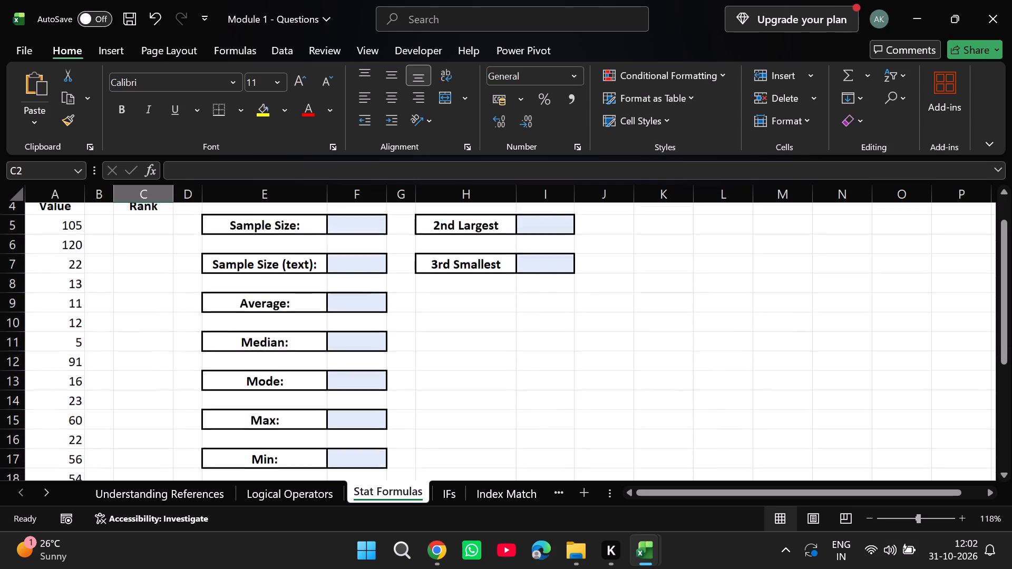
{"action": "scroll", "coordinate": [431, 283], "scroll_direction": "up", "scroll_amount": 2}
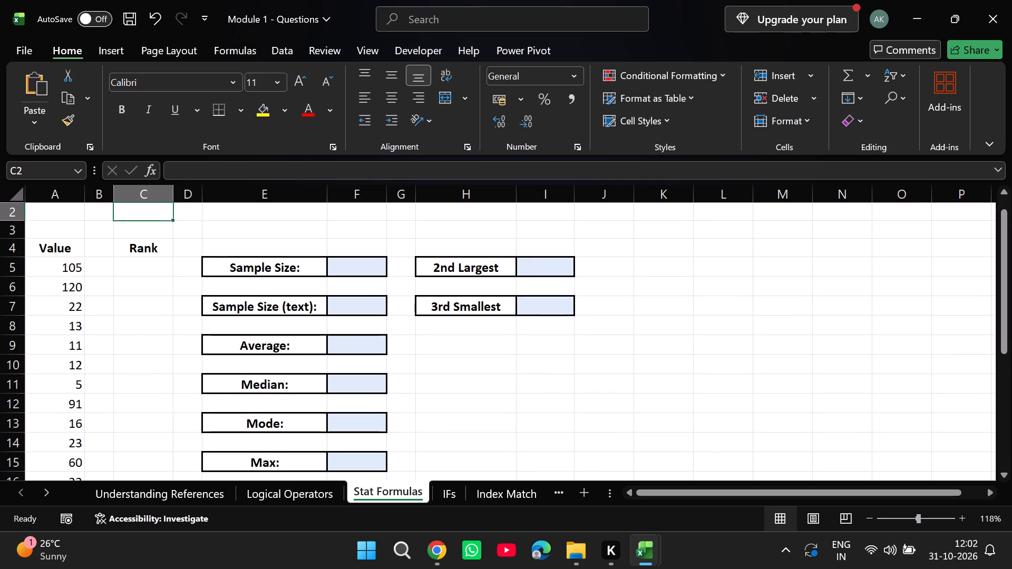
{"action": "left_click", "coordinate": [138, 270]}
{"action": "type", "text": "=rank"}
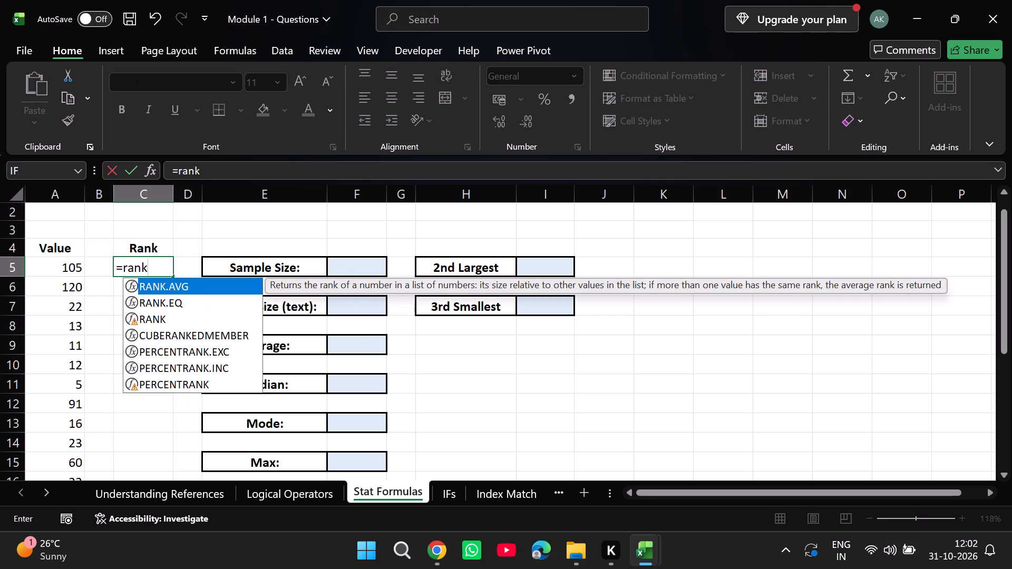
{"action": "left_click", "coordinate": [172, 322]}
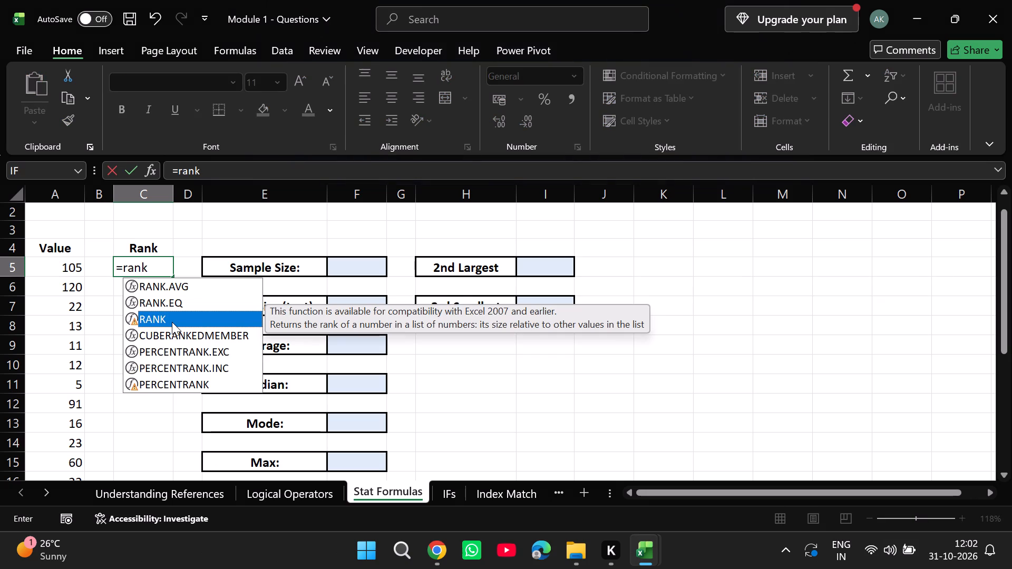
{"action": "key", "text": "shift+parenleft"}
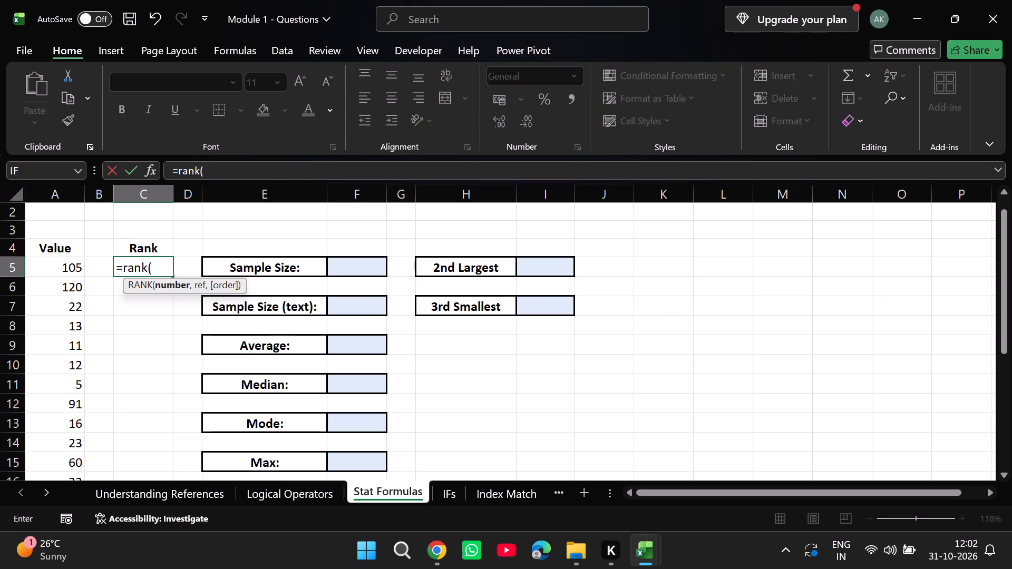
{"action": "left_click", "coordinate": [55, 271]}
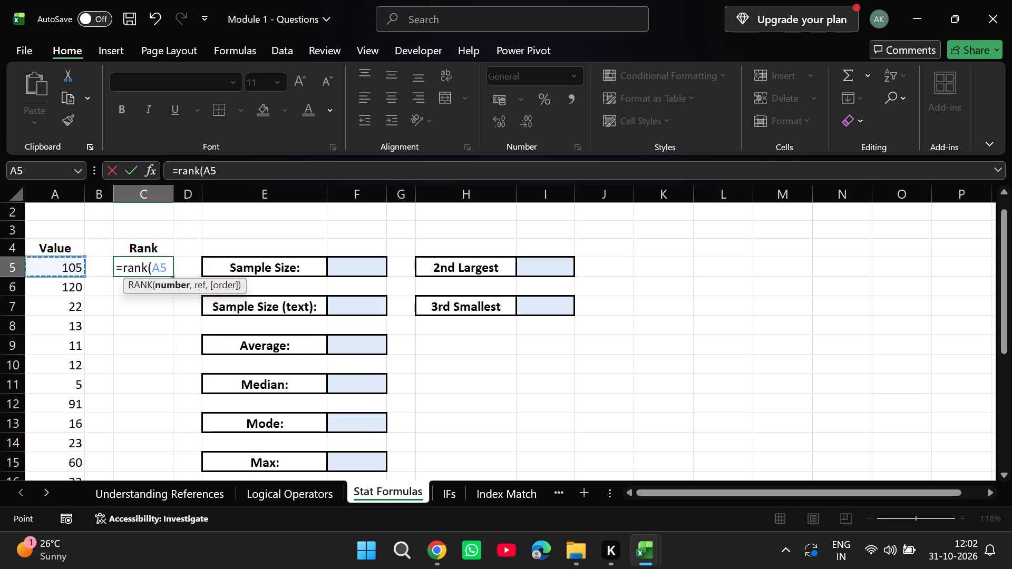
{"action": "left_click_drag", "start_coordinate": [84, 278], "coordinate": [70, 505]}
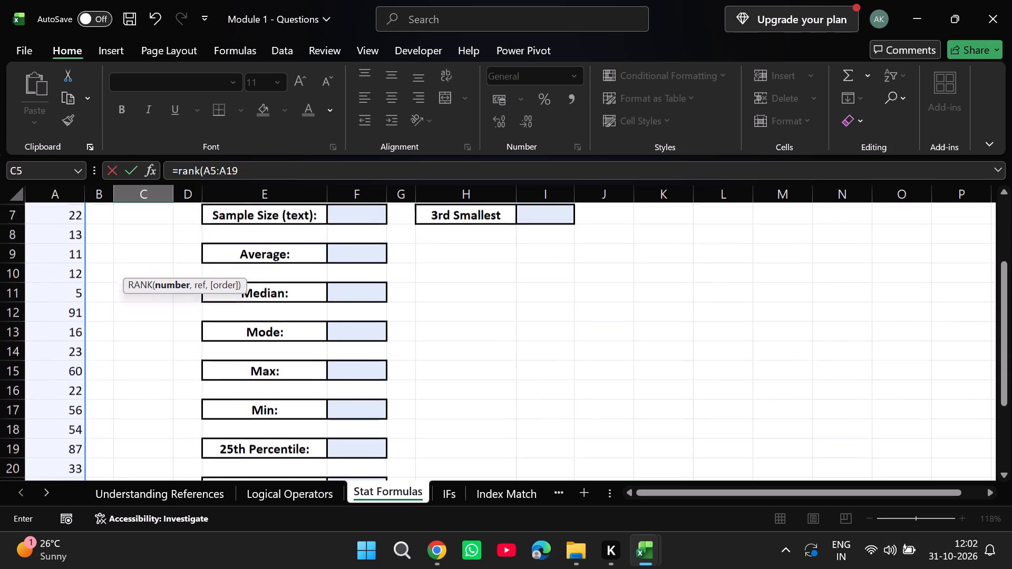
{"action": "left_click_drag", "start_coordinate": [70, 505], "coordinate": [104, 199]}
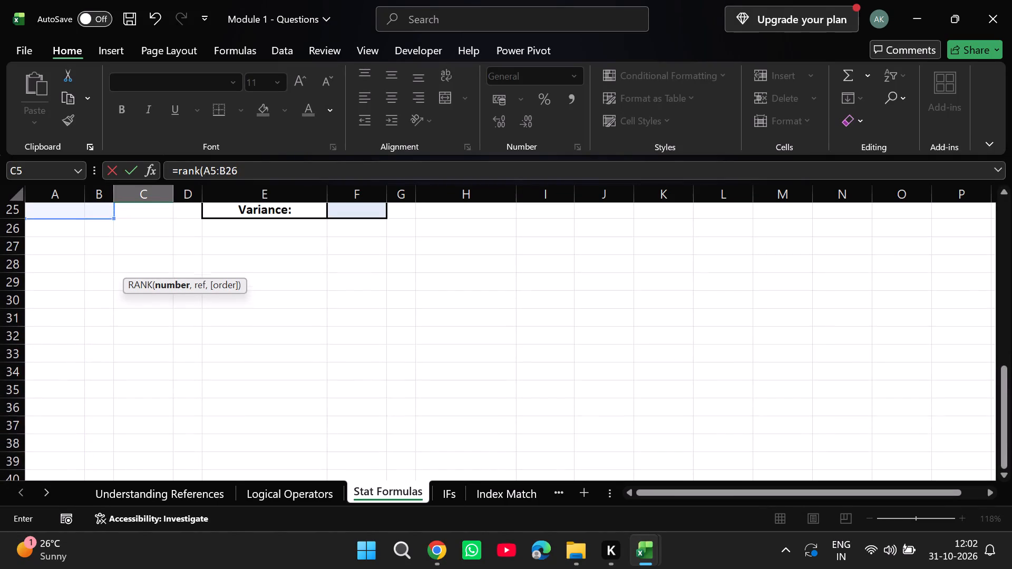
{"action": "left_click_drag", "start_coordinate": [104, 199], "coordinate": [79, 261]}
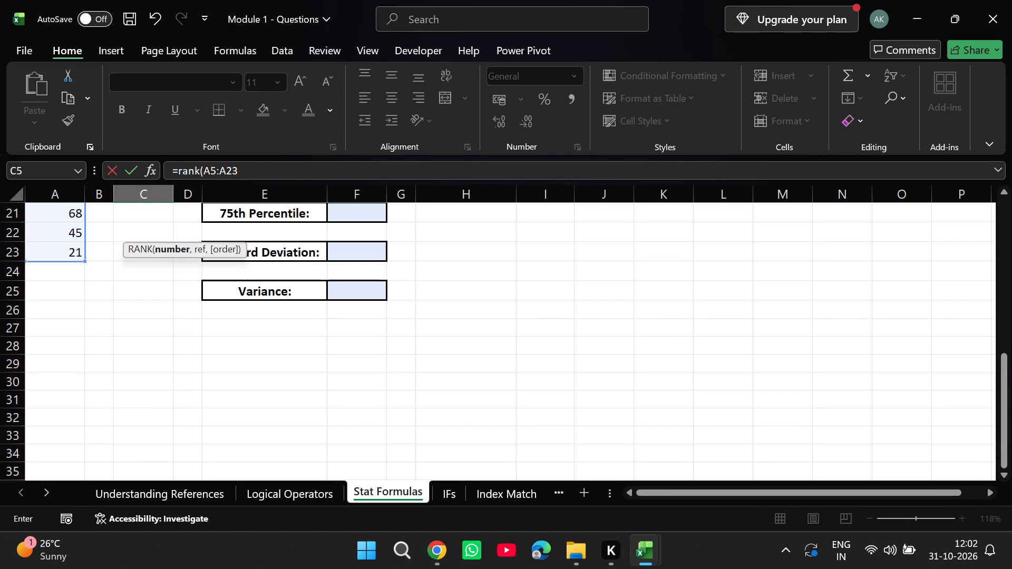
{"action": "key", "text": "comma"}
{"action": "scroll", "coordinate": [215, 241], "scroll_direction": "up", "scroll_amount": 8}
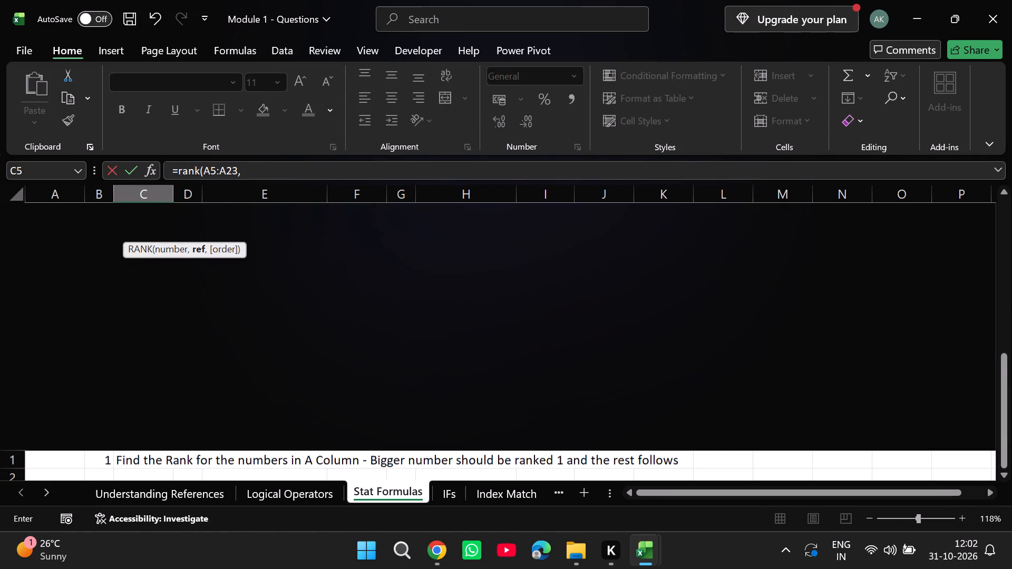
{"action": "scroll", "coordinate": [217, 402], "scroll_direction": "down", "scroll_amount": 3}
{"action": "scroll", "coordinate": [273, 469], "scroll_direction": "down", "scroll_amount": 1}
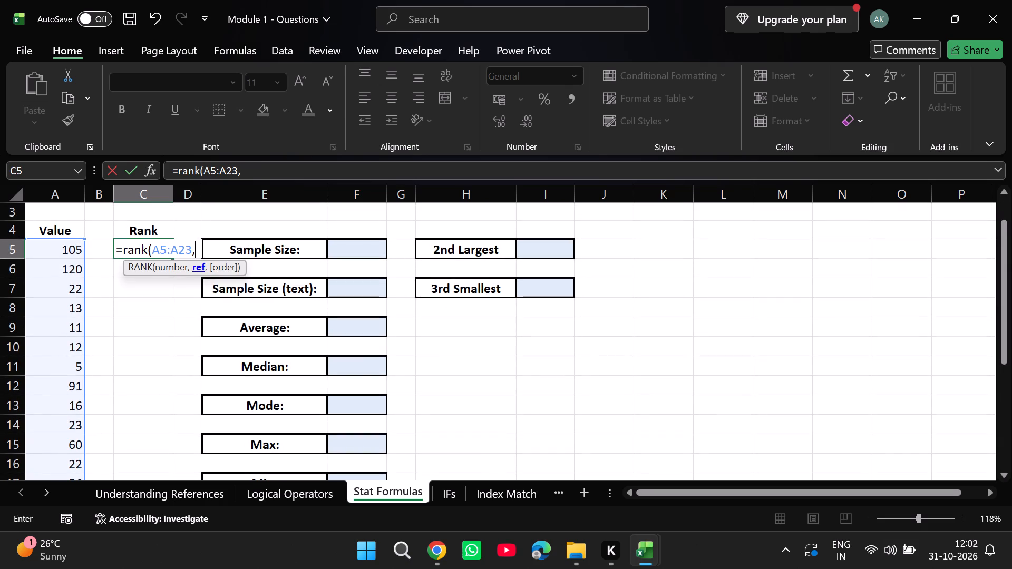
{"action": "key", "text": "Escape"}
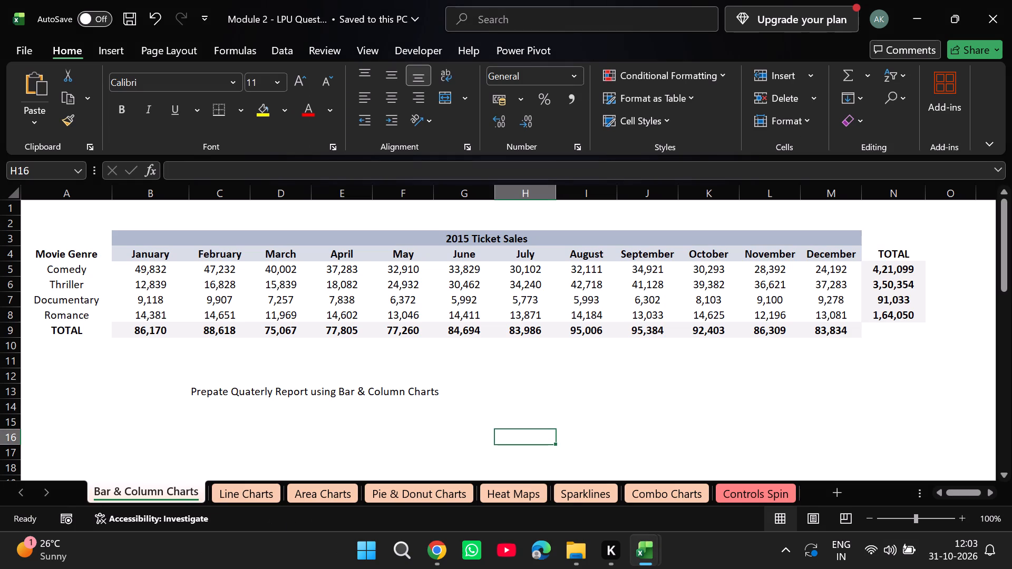
{"action": "left_click_drag", "start_coordinate": [29, 241], "coordinate": [424, 253]}
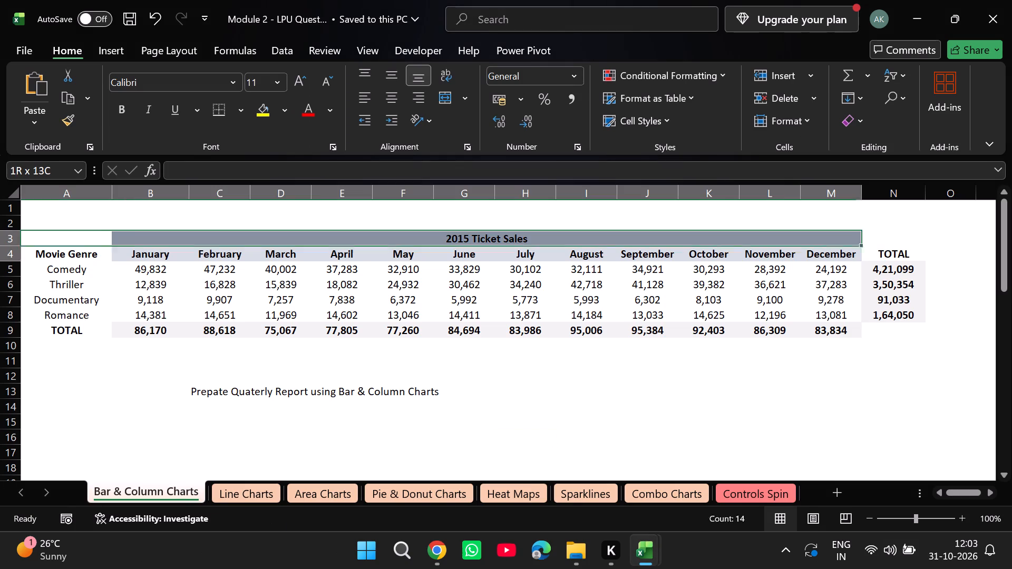
{"action": "left_click_drag", "start_coordinate": [424, 253], "coordinate": [896, 326]}
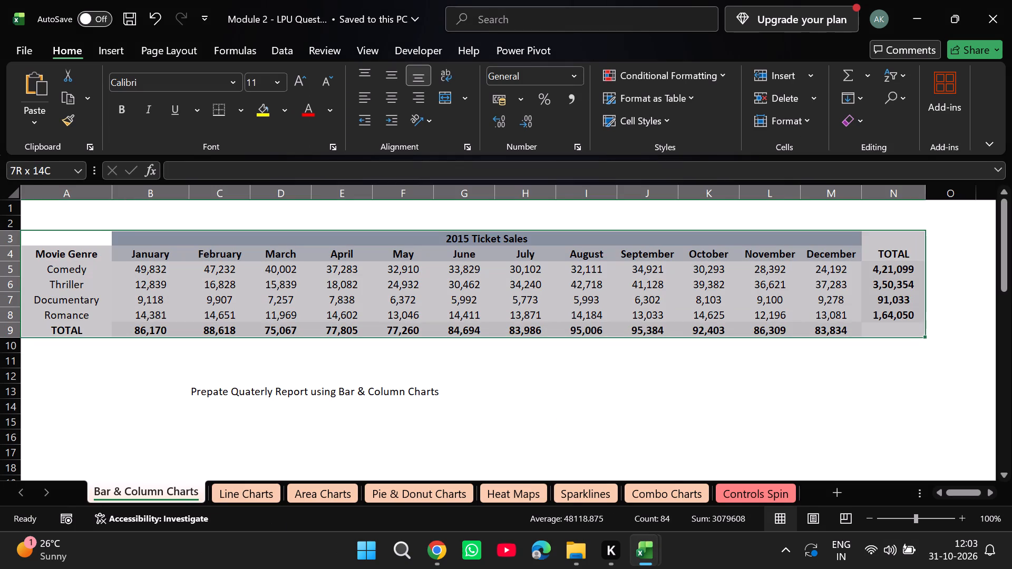
{"action": "left_click_drag", "start_coordinate": [896, 326], "coordinate": [885, 327]}
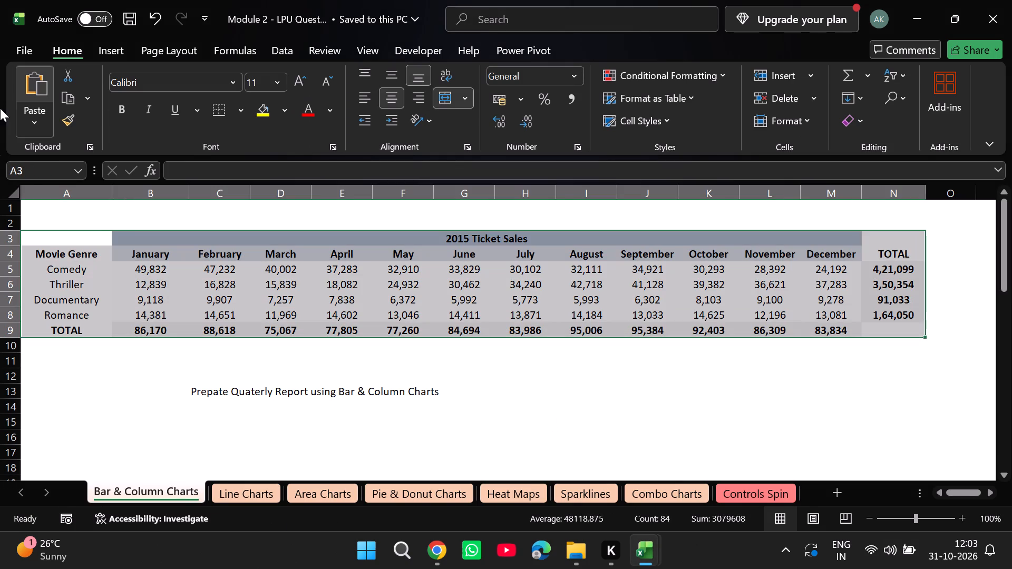
{"action": "left_click", "coordinate": [120, 54]}
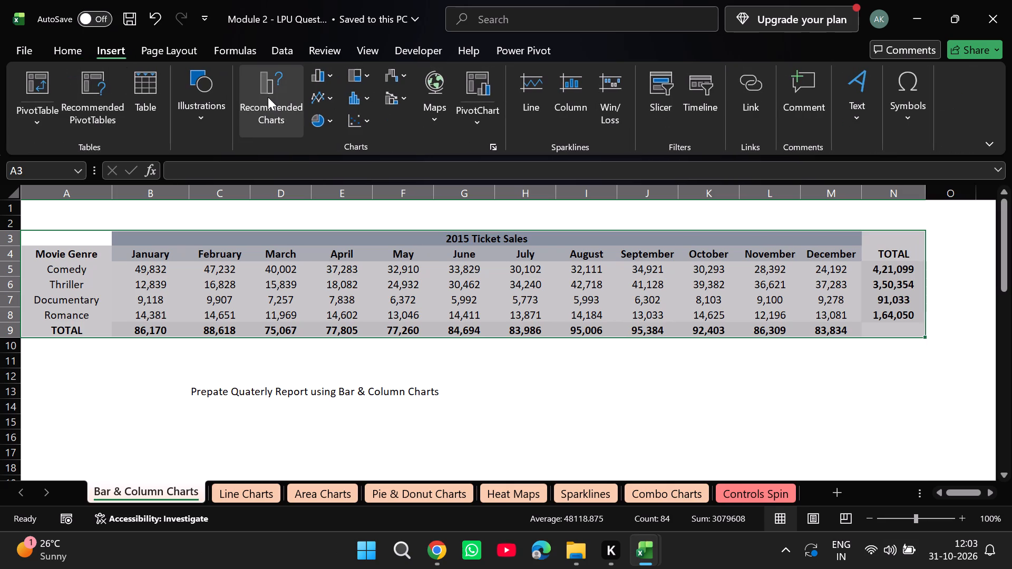
{"action": "left_click", "coordinate": [331, 83]}
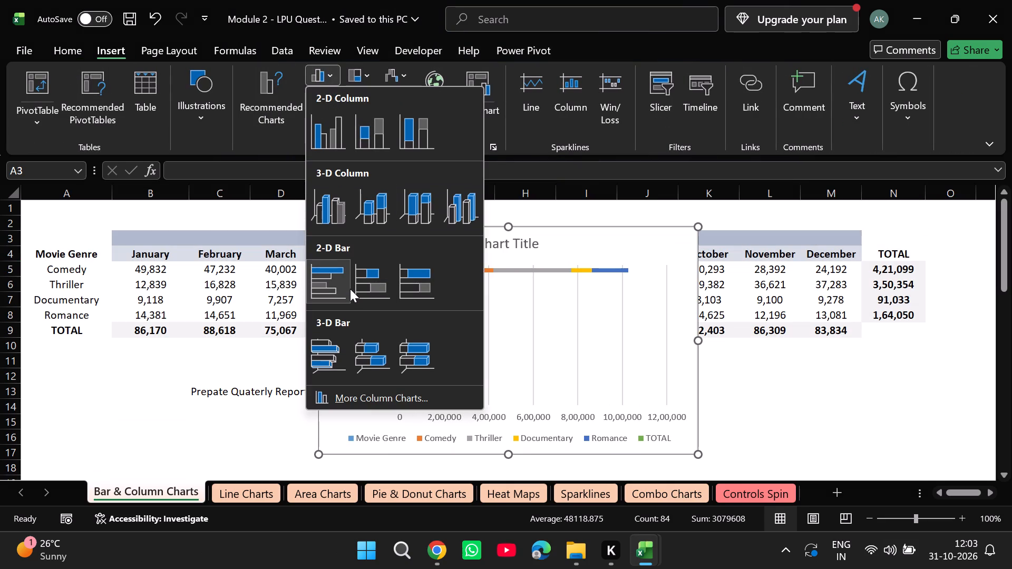
{"action": "left_click", "coordinate": [381, 400]}
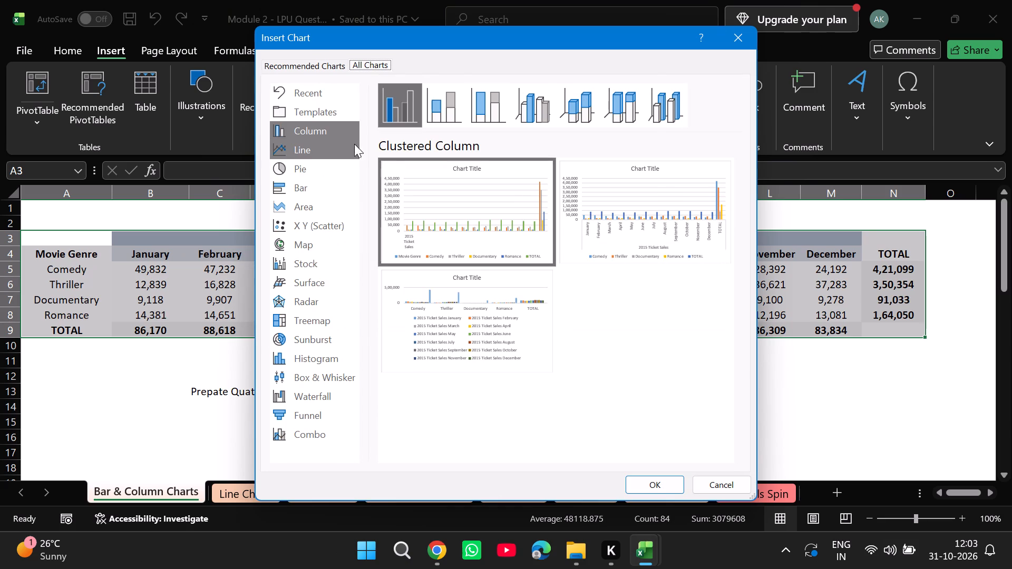
Compare the column and bar chart variants for the ticket sales data, including stacked, 100% stacked and 3-D versions.
{"action": "left_click", "coordinate": [518, 106]}
{"action": "left_click", "coordinate": [463, 109]}
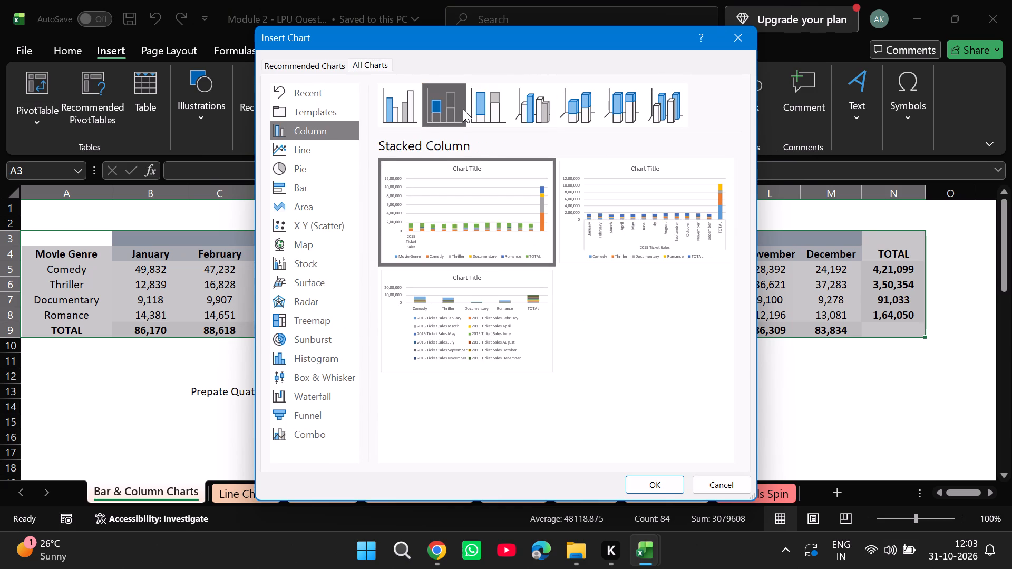
{"action": "left_click", "coordinate": [404, 116]}
{"action": "left_click", "coordinate": [490, 110]}
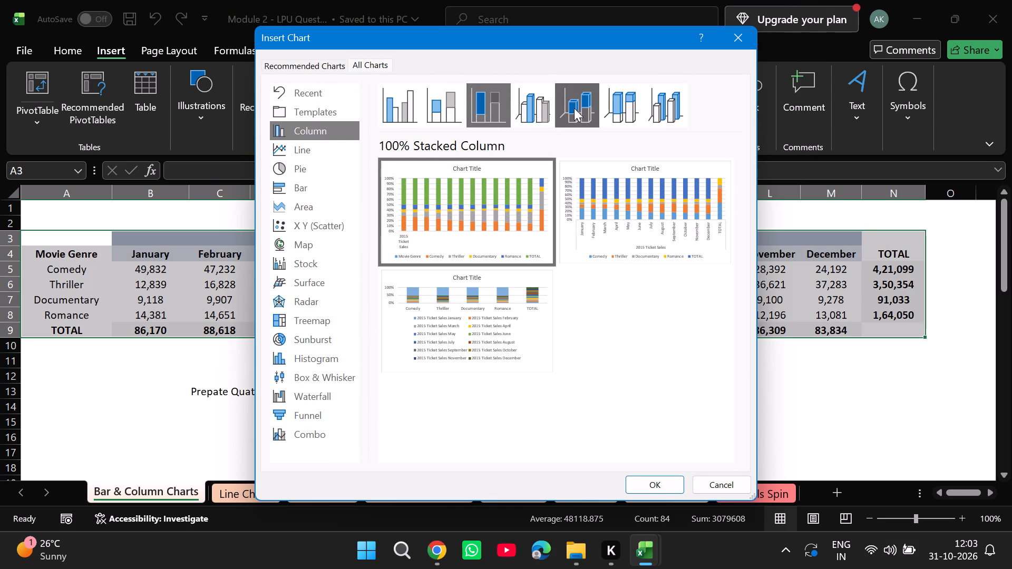
{"action": "left_click", "coordinate": [577, 108]}
{"action": "left_click", "coordinate": [643, 107]}
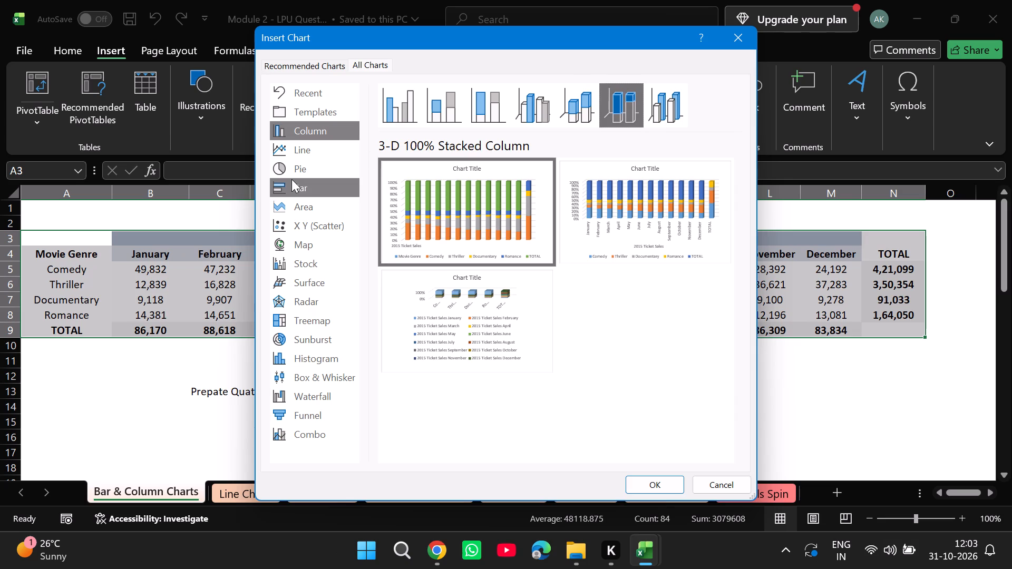
{"action": "left_click", "coordinate": [318, 192]}
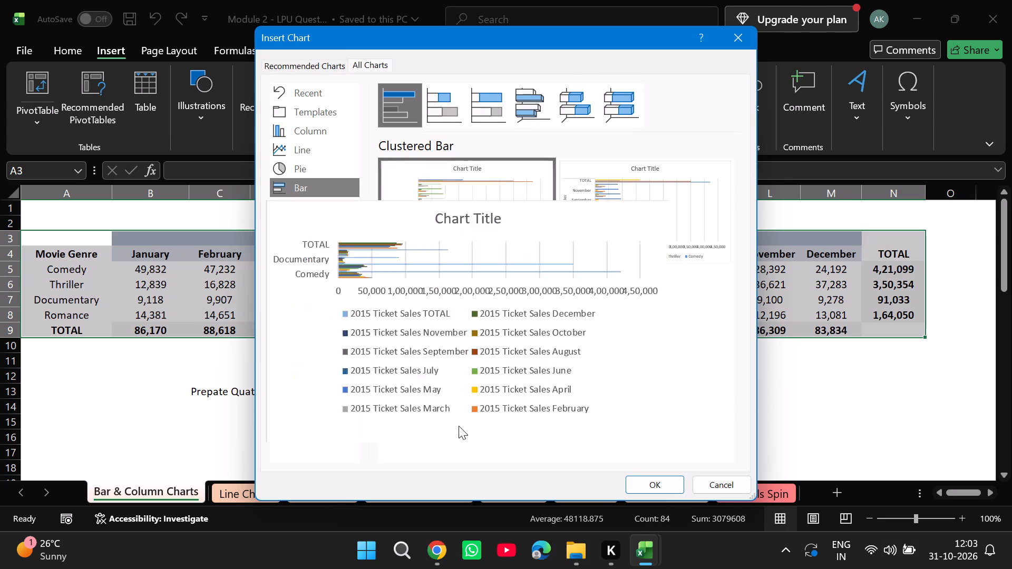
{"action": "left_click", "coordinate": [445, 112]}
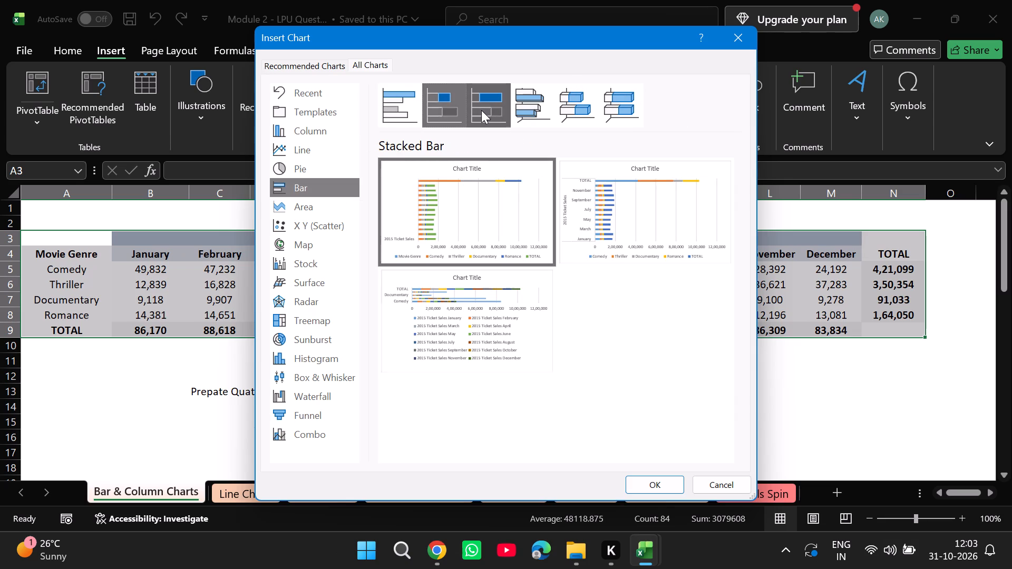
{"action": "left_click", "coordinate": [481, 110]}
{"action": "left_click", "coordinate": [522, 105]}
{"action": "left_click", "coordinate": [568, 107]}
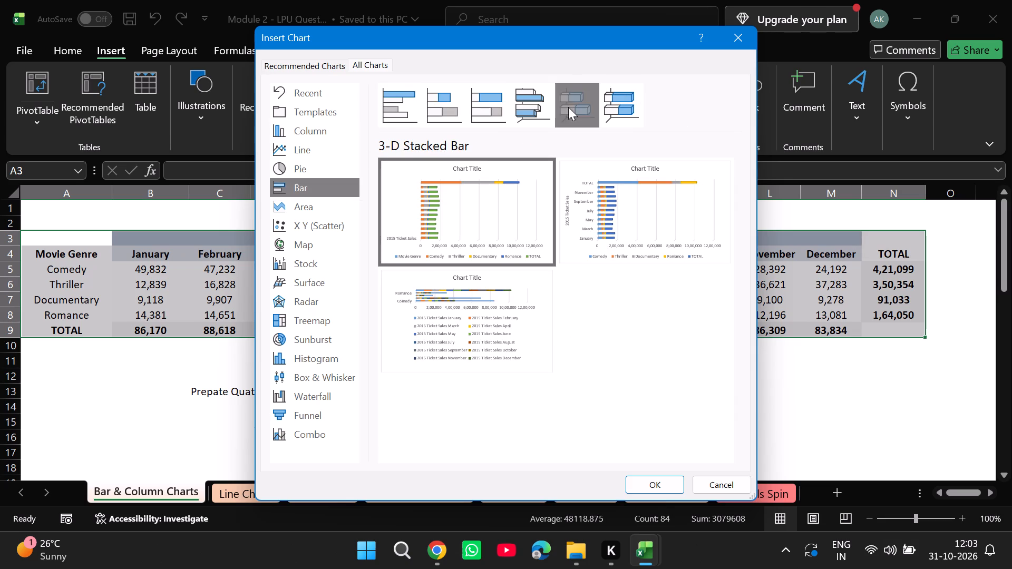
{"action": "left_click", "coordinate": [612, 109]}
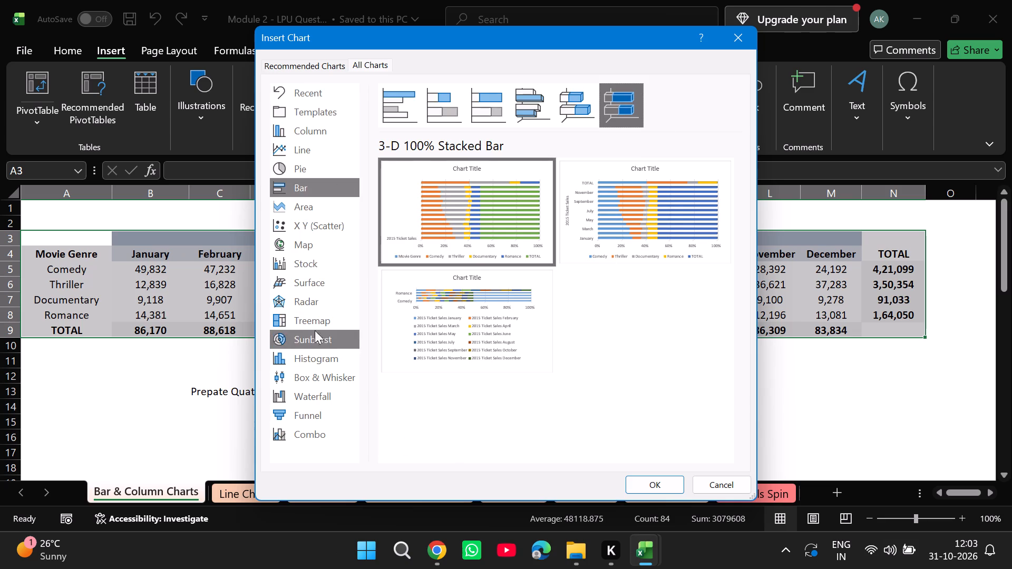
Insert a Clustered Bar chart of the ticket sales table, using the first layout offered.
{"action": "left_click", "coordinate": [392, 120]}
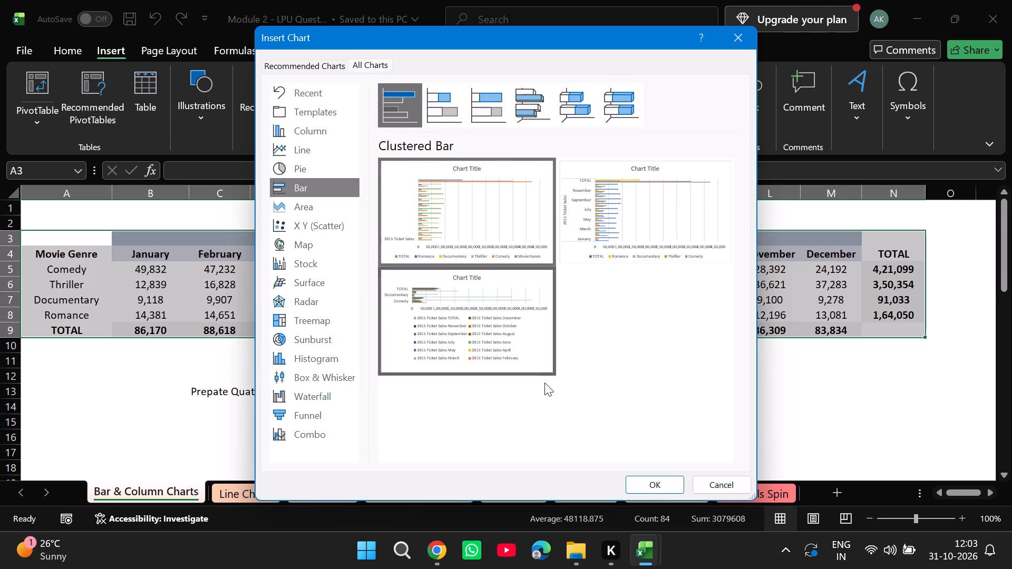
{"action": "left_click", "coordinate": [464, 246]}
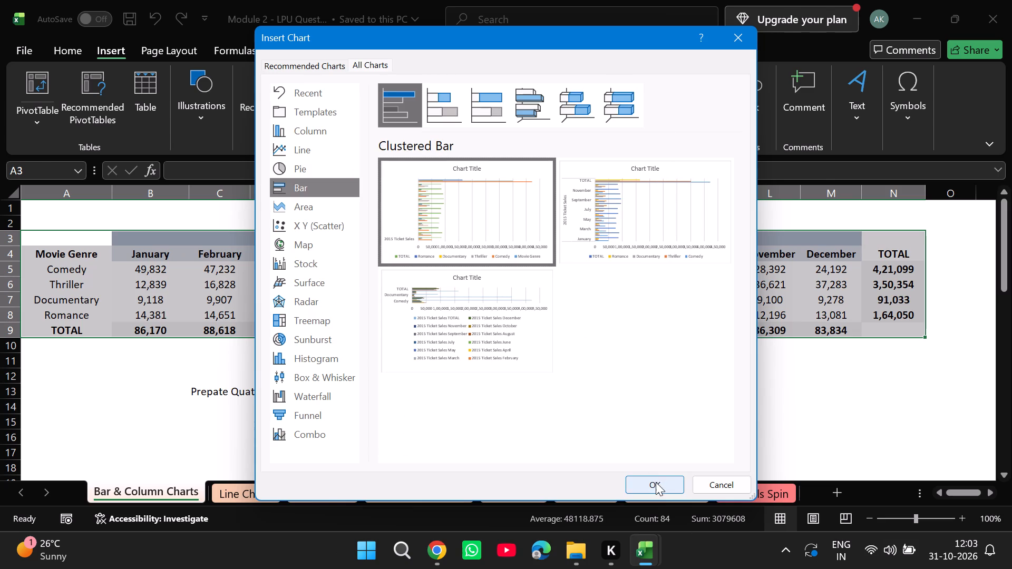
{"action": "left_click", "coordinate": [656, 482]}
Move the bar chart below the quarterly report instruction, with its upper edge at about row 14, and deselect it.
{"action": "scroll", "coordinate": [534, 359], "scroll_direction": "down", "scroll_amount": 1}
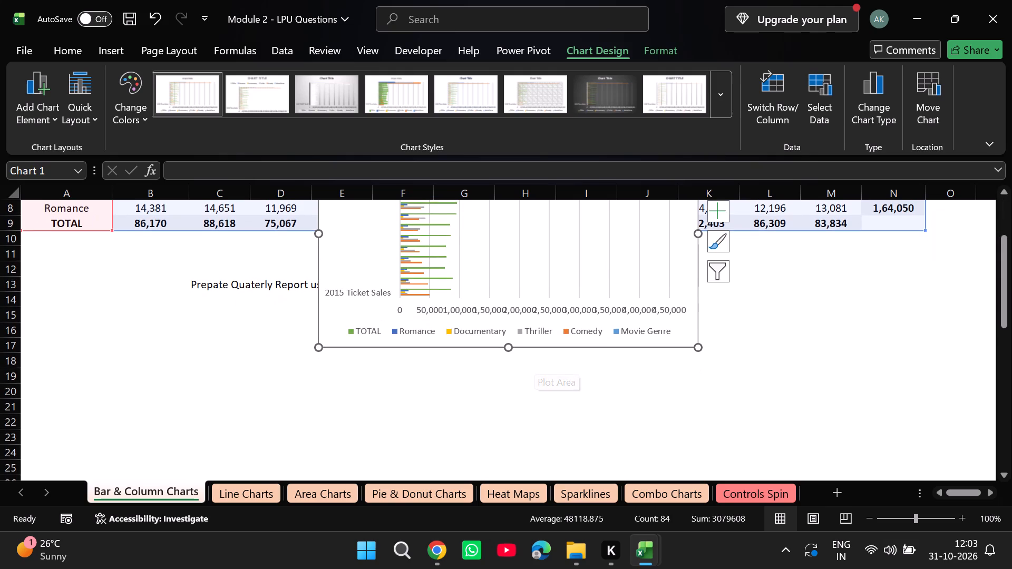
{"action": "scroll", "coordinate": [224, 332], "scroll_direction": "up", "scroll_amount": 1}
{"action": "left_click_drag", "start_coordinate": [389, 224], "coordinate": [351, 335]}
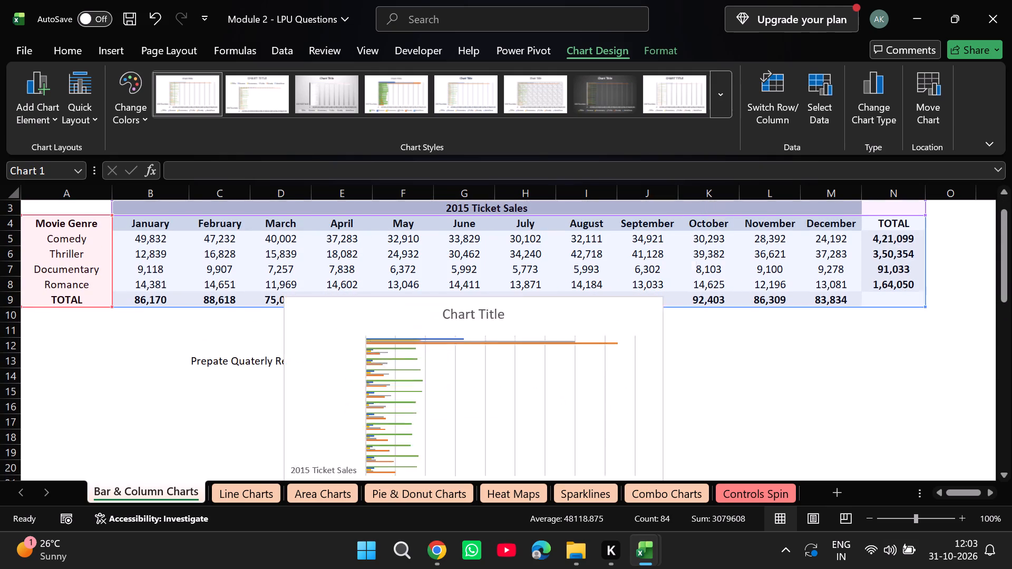
{"action": "left_click_drag", "start_coordinate": [351, 335], "coordinate": [269, 408]}
{"action": "left_click", "coordinate": [732, 367]}
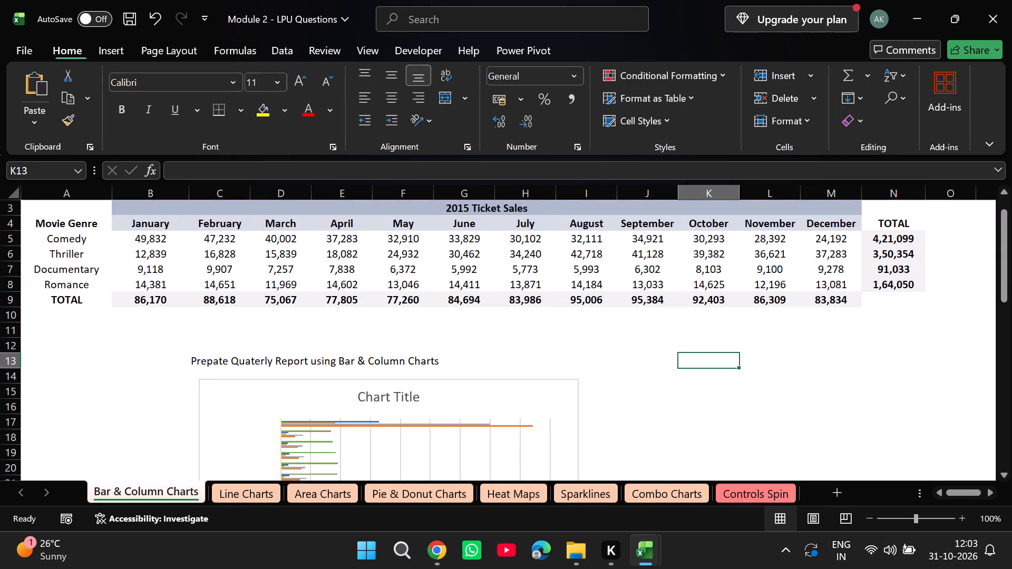
Save the Module 2 workbook.
{"action": "key", "text": "ctrl+s"}
Go to the Line Charts sheet.
{"action": "left_click", "coordinate": [248, 492]}
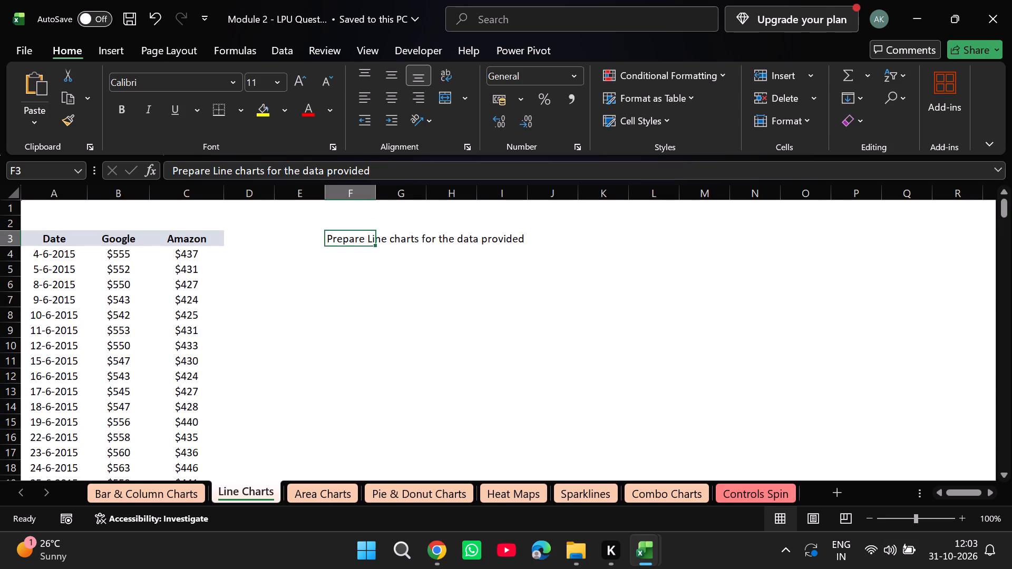
Insert a basic 2-D Line chart of the Date, Google and Amazon data in A3:C256, and deselect it.
{"action": "left_click_drag", "start_coordinate": [24, 242], "coordinate": [143, 568]}
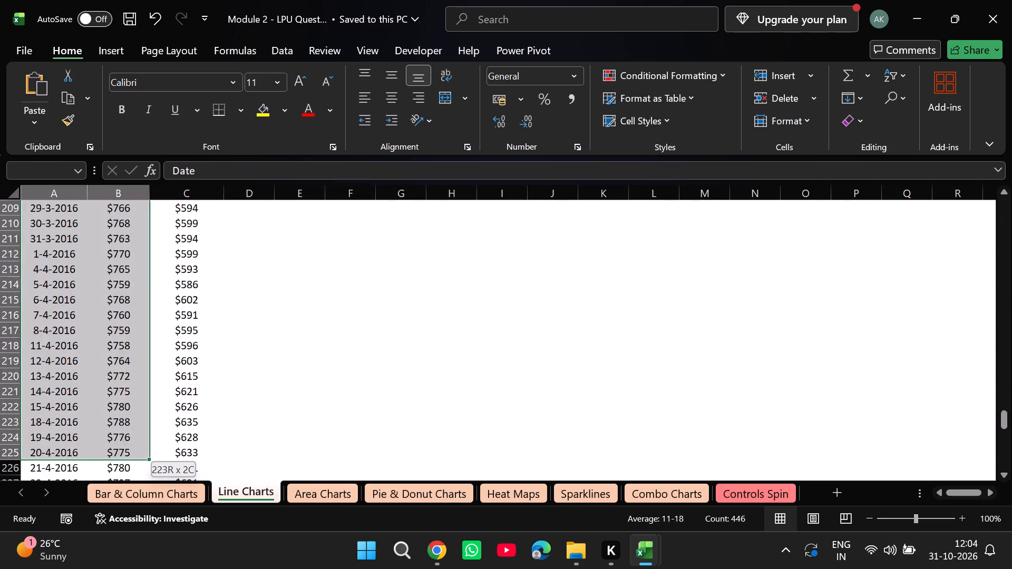
{"action": "left_click_drag", "start_coordinate": [143, 568], "coordinate": [138, 568]}
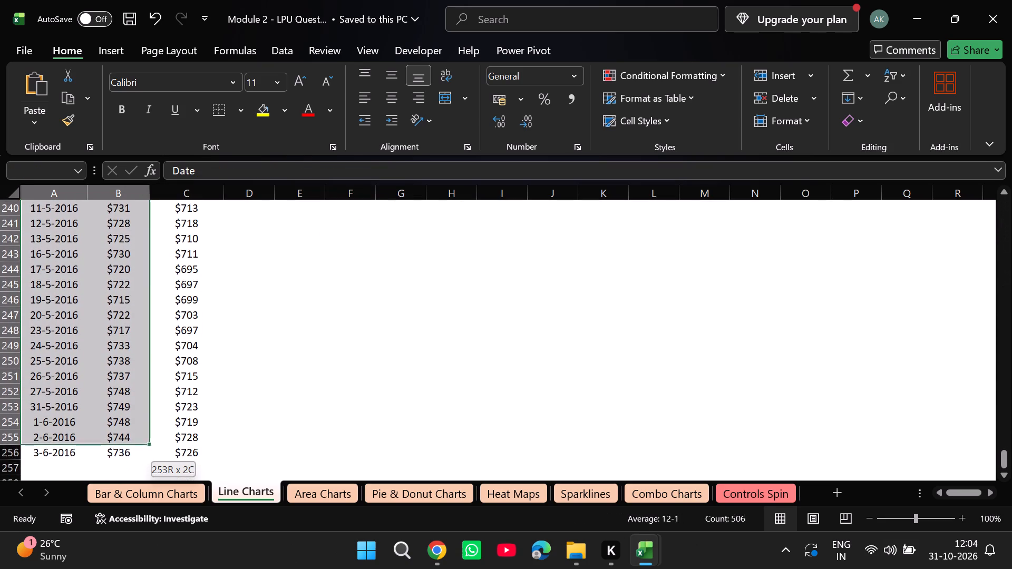
{"action": "left_click_drag", "start_coordinate": [138, 568], "coordinate": [191, 433]}
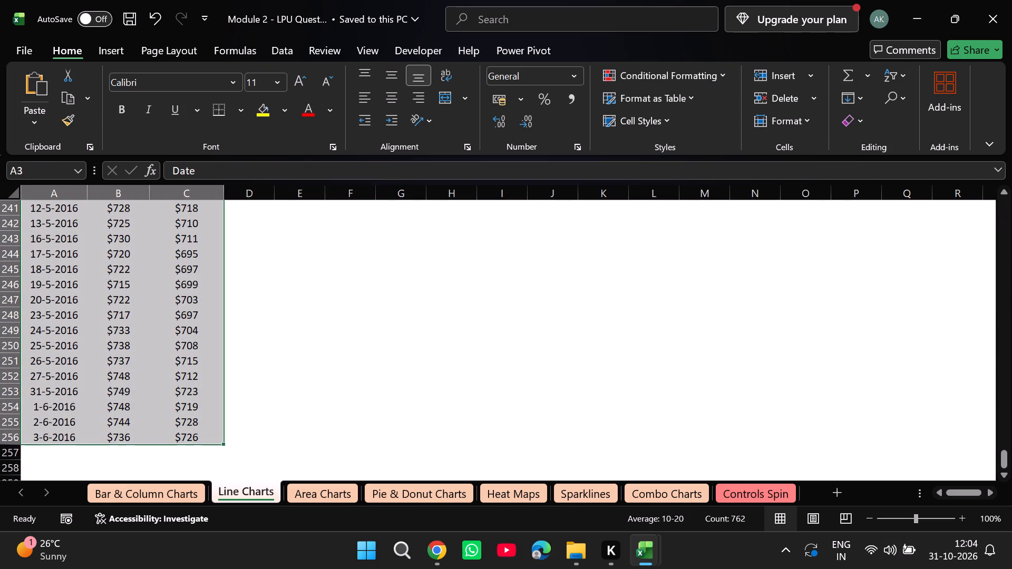
{"action": "left_click", "coordinate": [116, 51]}
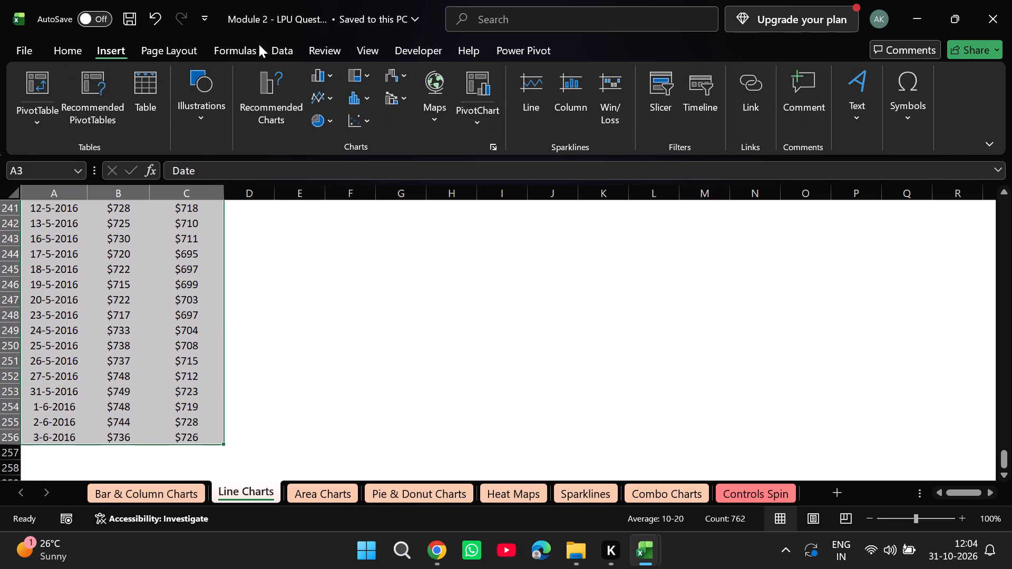
{"action": "left_click", "coordinate": [330, 94]}
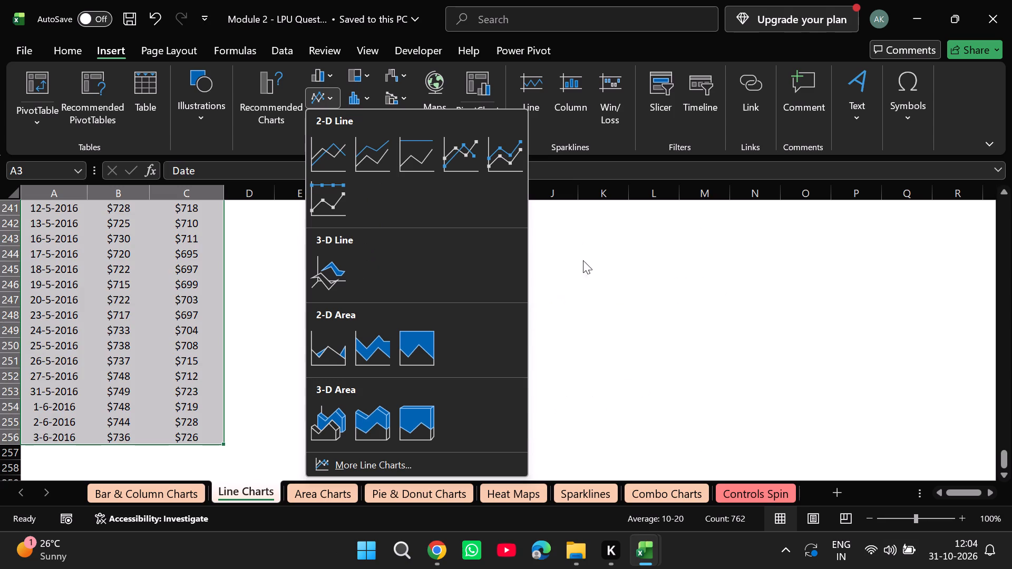
{"action": "left_click", "coordinate": [332, 155]}
{"action": "left_click", "coordinate": [790, 347]}
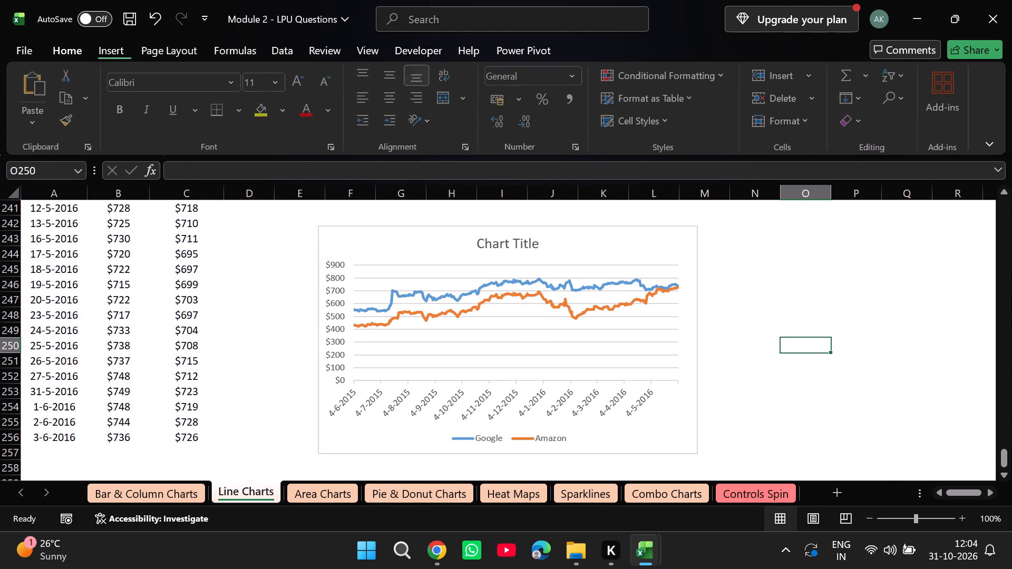
Move the line chart up the sheet to below the line chart instruction, with its upper edge at about row 6, and deselect it.
{"action": "left_click", "coordinate": [355, 243]}
{"action": "left_click", "coordinate": [291, 311]}
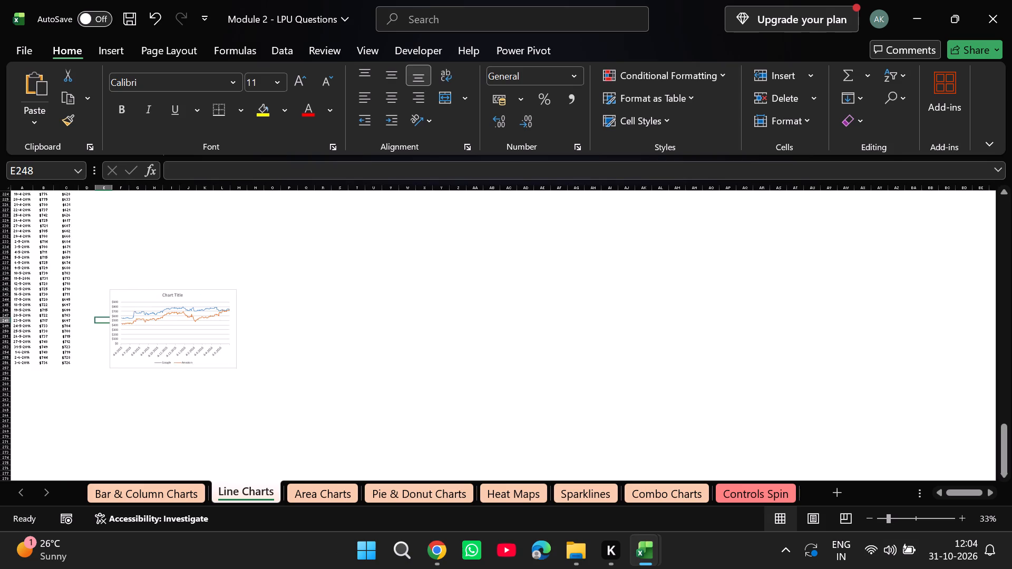
{"action": "scroll", "coordinate": [291, 311], "scroll_direction": "up", "scroll_amount": 2}
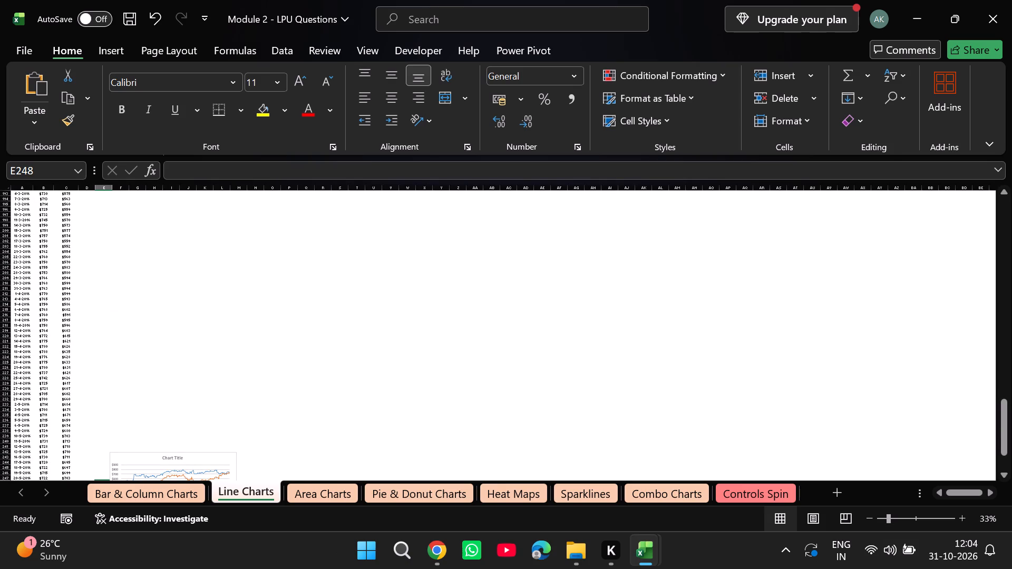
{"action": "left_click_drag", "start_coordinate": [137, 456], "coordinate": [146, 200]}
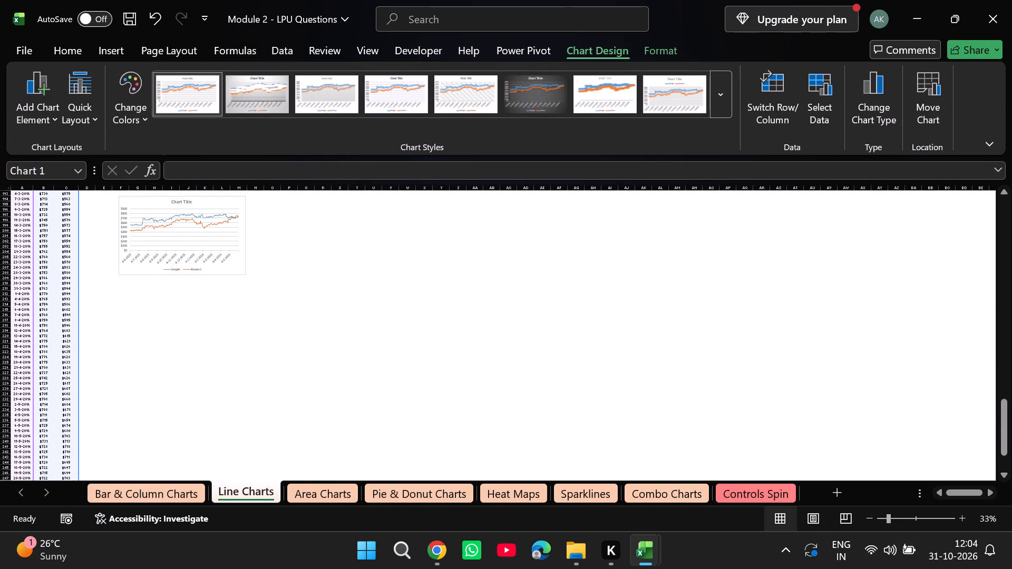
{"action": "left_click_drag", "start_coordinate": [146, 200], "coordinate": [145, 198]}
{"action": "scroll", "coordinate": [435, 284], "scroll_direction": "up", "scroll_amount": 3}
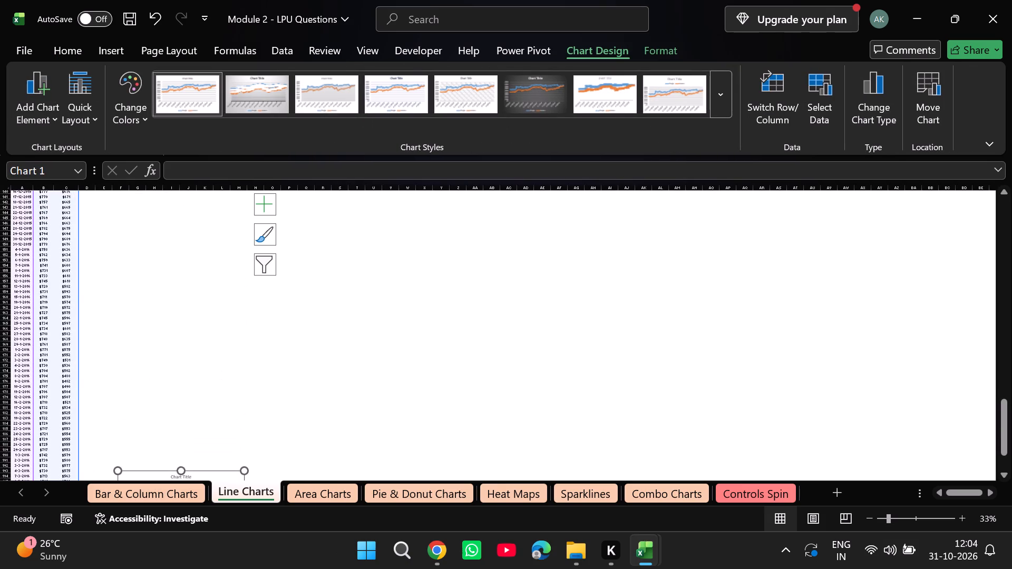
{"action": "scroll", "coordinate": [363, 295], "scroll_direction": "down", "scroll_amount": 1}
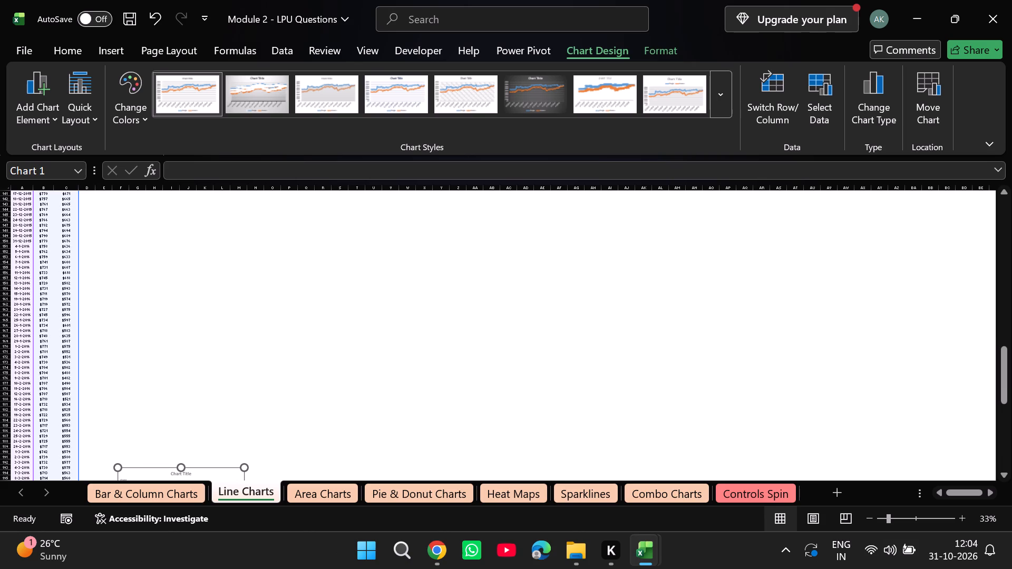
{"action": "left_click_drag", "start_coordinate": [139, 473], "coordinate": [137, 155]}
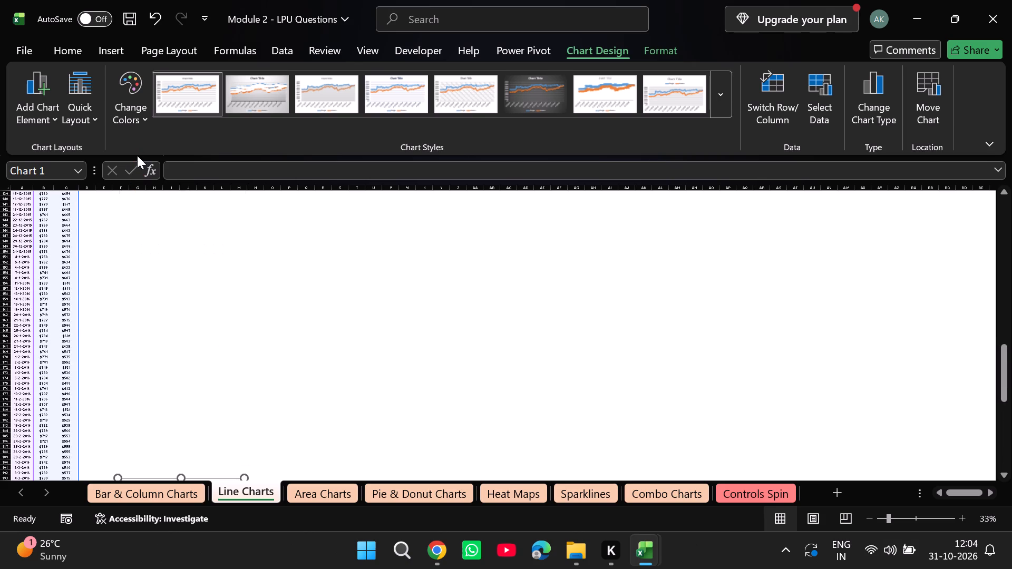
{"action": "scroll", "coordinate": [142, 469], "scroll_direction": "down", "scroll_amount": 1}
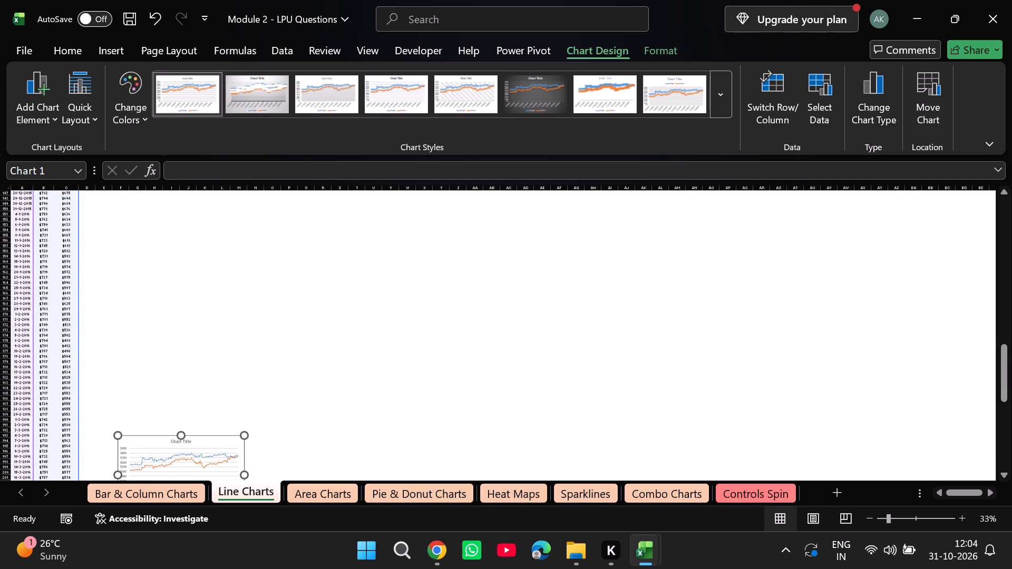
{"action": "scroll", "coordinate": [142, 469], "scroll_direction": "down", "scroll_amount": 1}
{"action": "left_click_drag", "start_coordinate": [147, 442], "coordinate": [160, 212]}
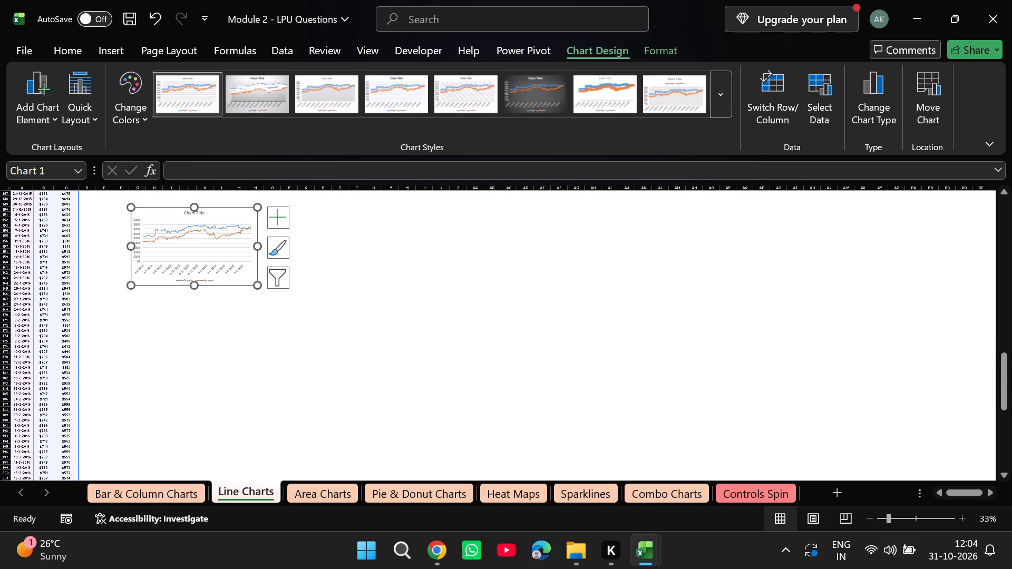
{"action": "scroll", "coordinate": [424, 235], "scroll_direction": "up", "scroll_amount": 1}
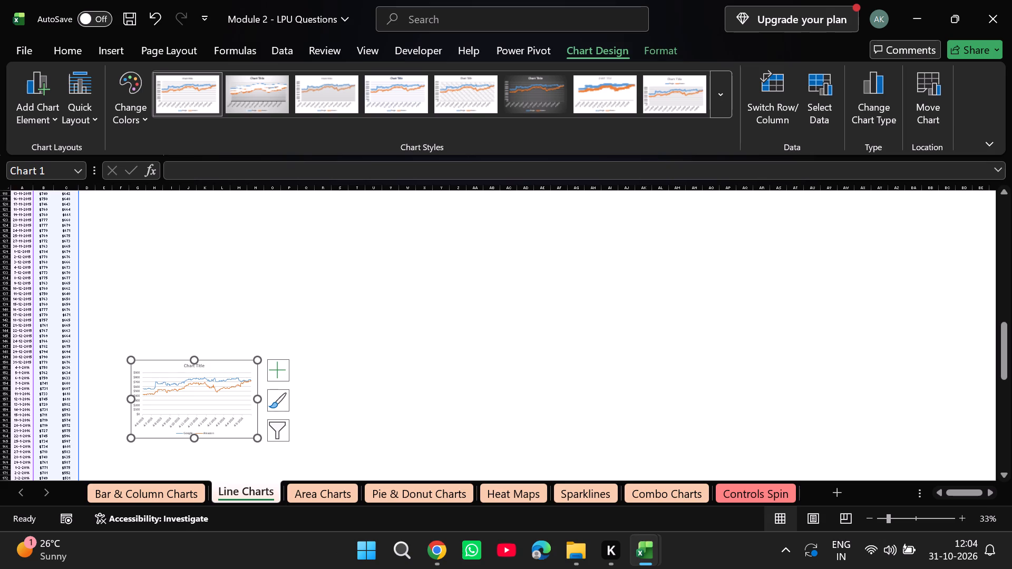
{"action": "left_click_drag", "start_coordinate": [153, 367], "coordinate": [127, 202]}
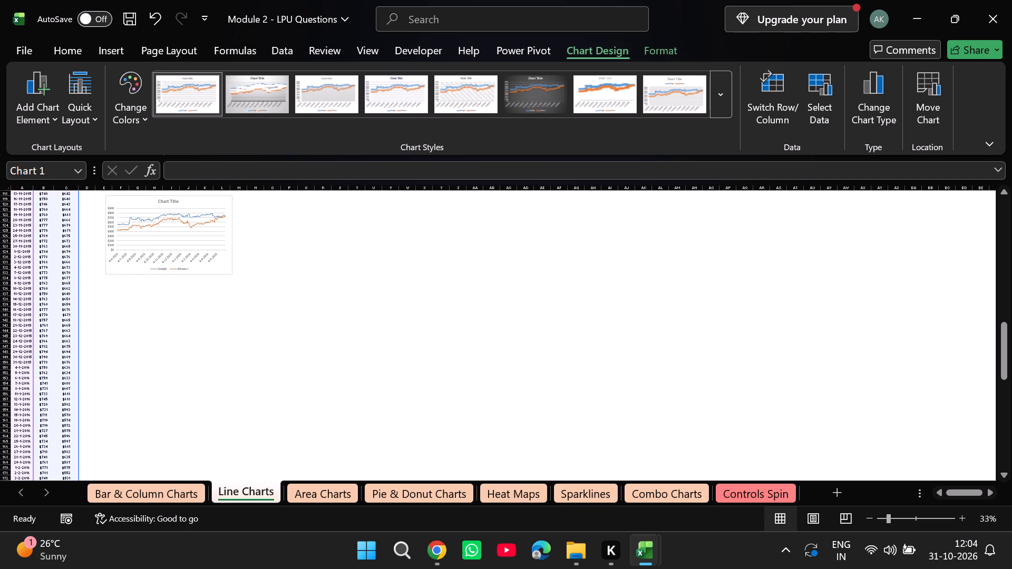
{"action": "left_click_drag", "start_coordinate": [127, 202], "coordinate": [127, 201]}
{"action": "scroll", "coordinate": [342, 268], "scroll_direction": "up", "scroll_amount": 2}
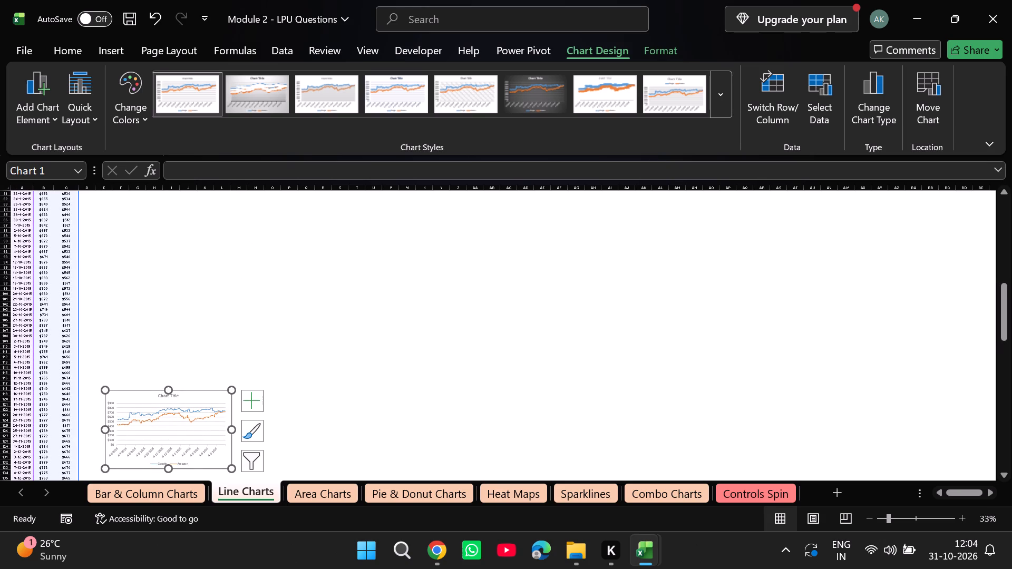
{"action": "left_click_drag", "start_coordinate": [127, 391], "coordinate": [125, 194]}
{"action": "scroll", "coordinate": [369, 269], "scroll_direction": "up", "scroll_amount": 1}
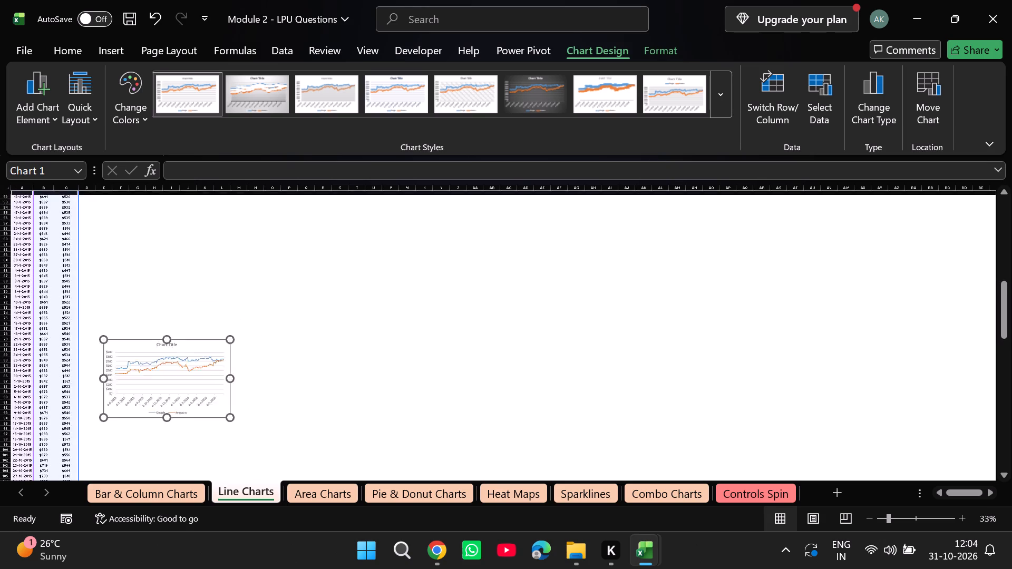
{"action": "scroll", "coordinate": [369, 269], "scroll_direction": "up", "scroll_amount": 1}
{"action": "left_click_drag", "start_coordinate": [125, 468], "coordinate": [132, 208]}
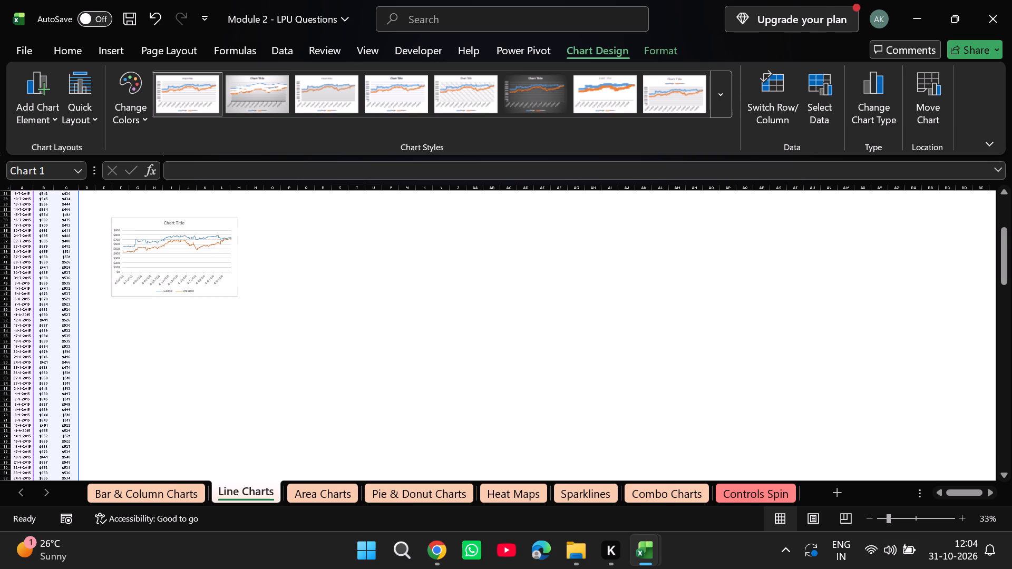
{"action": "left_click_drag", "start_coordinate": [132, 208], "coordinate": [133, 188]}
{"action": "left_click_drag", "start_coordinate": [120, 476], "coordinate": [120, 205]}
{"action": "scroll", "coordinate": [418, 266], "scroll_direction": "up", "scroll_amount": 1}
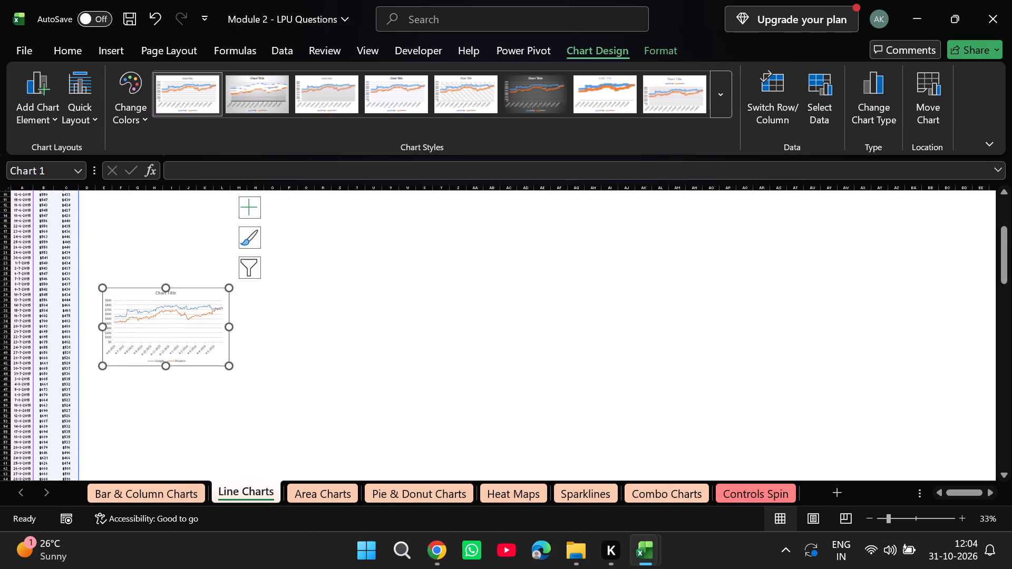
{"action": "scroll", "coordinate": [418, 266], "scroll_direction": "up", "scroll_amount": 1}
{"action": "left_click_drag", "start_coordinate": [126, 294], "coordinate": [130, 195]}
{"action": "scroll", "coordinate": [392, 280], "scroll_direction": "up", "scroll_amount": 2}
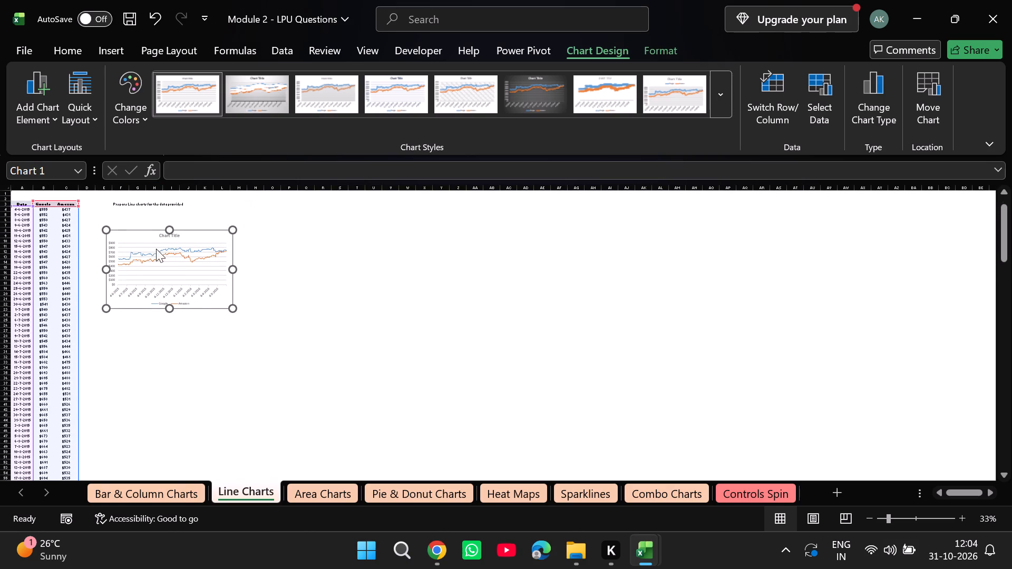
{"action": "left_click_drag", "start_coordinate": [126, 233], "coordinate": [126, 229]}
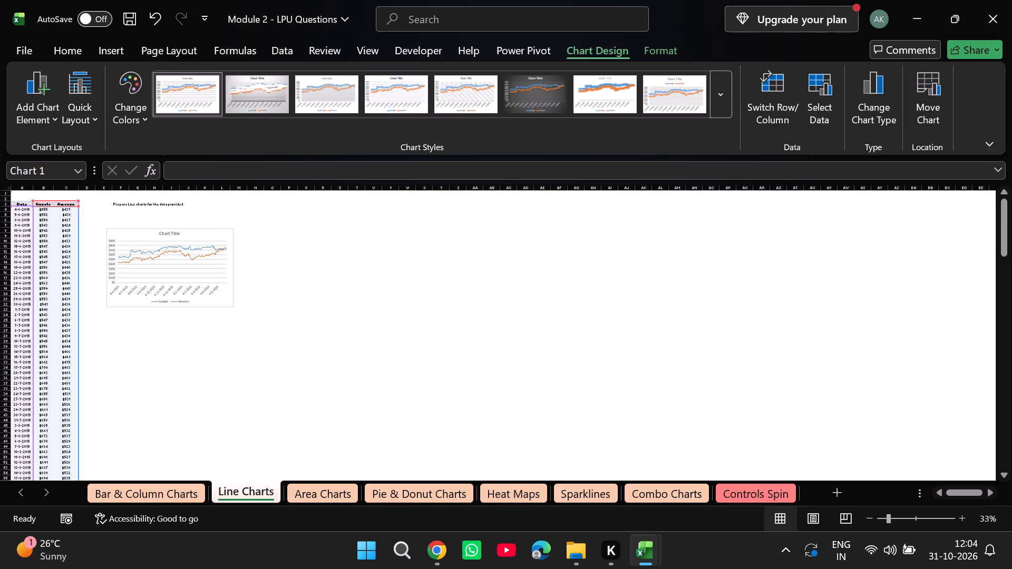
{"action": "left_click_drag", "start_coordinate": [126, 229], "coordinate": [126, 220]}
{"action": "left_click", "coordinate": [388, 287]}
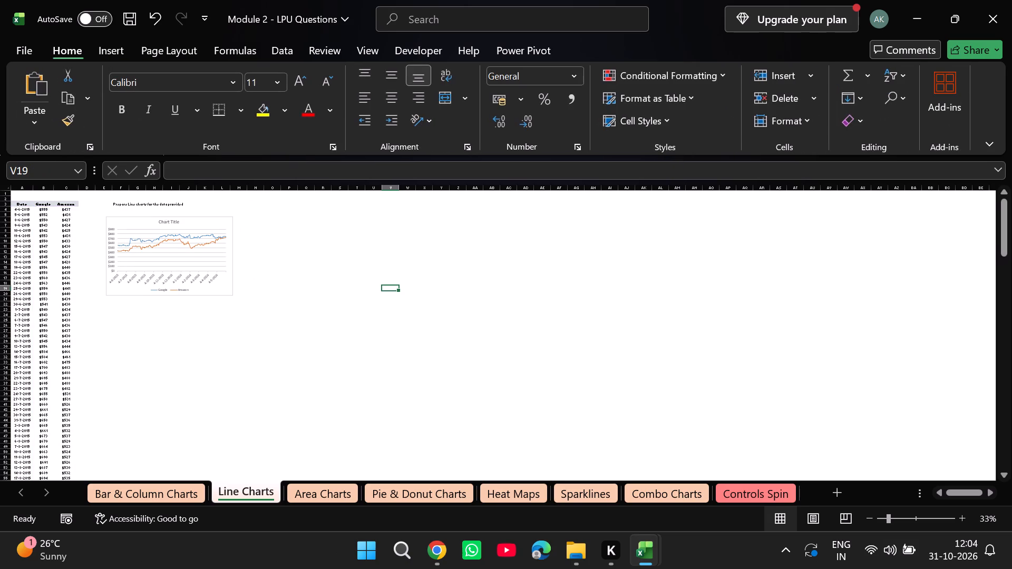
{"action": "left_click", "coordinate": [388, 287]}
Save the Module 2 workbook.
{"action": "scroll", "coordinate": [388, 287], "scroll_direction": "right", "scroll_amount": 8}
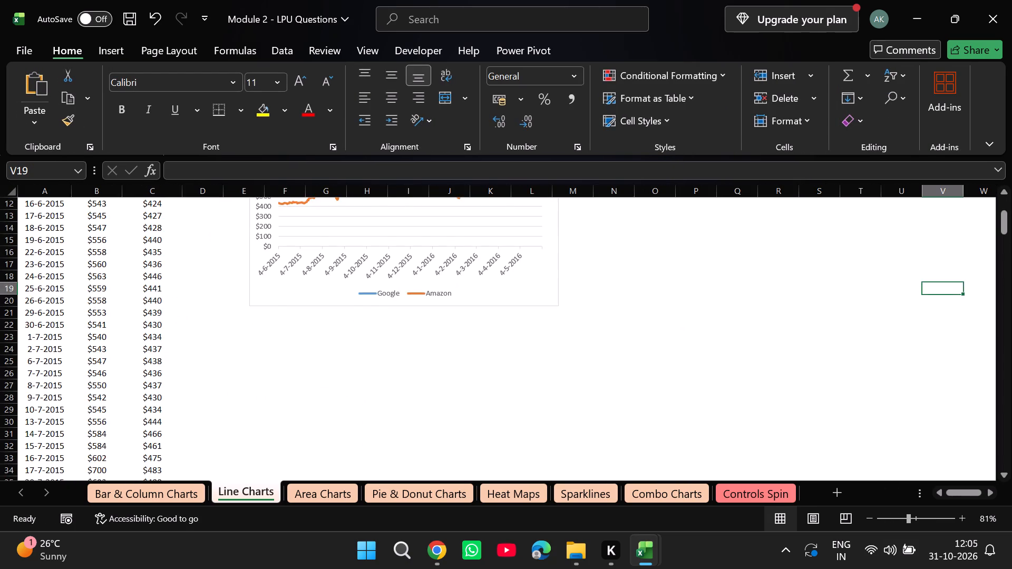
{"action": "scroll", "coordinate": [298, 295], "scroll_direction": "up", "scroll_amount": 1}
{"action": "left_click", "coordinate": [750, 254]}
{"action": "key", "text": "ctrl+s"}
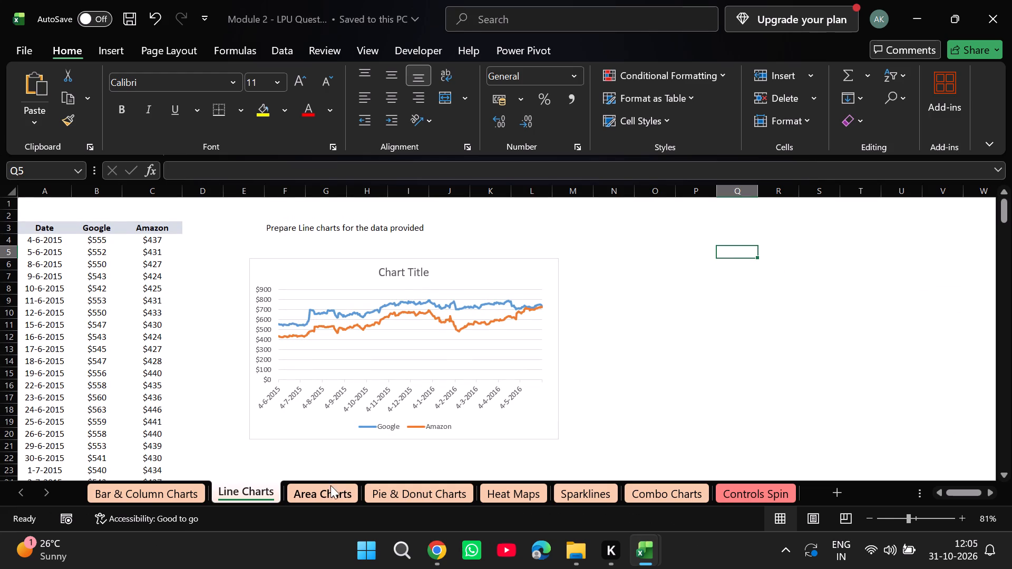
On the Area Charts sheet, insert a 2-D Area chart of the ticket sales table A3:N9, using the third layout with genres along the axis.
{"action": "left_click", "coordinate": [325, 488]}
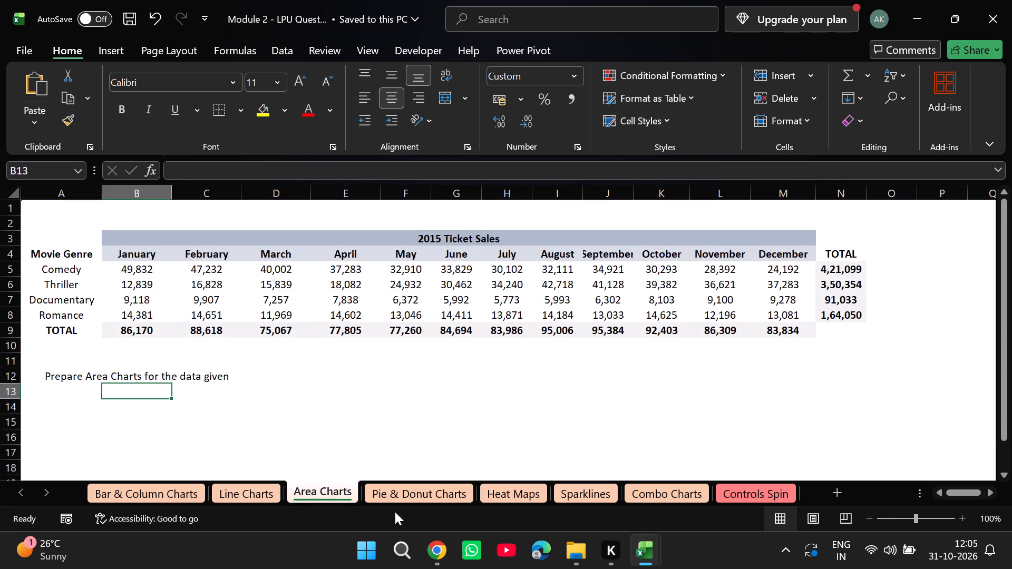
{"action": "left_click_drag", "start_coordinate": [31, 240], "coordinate": [878, 417]}
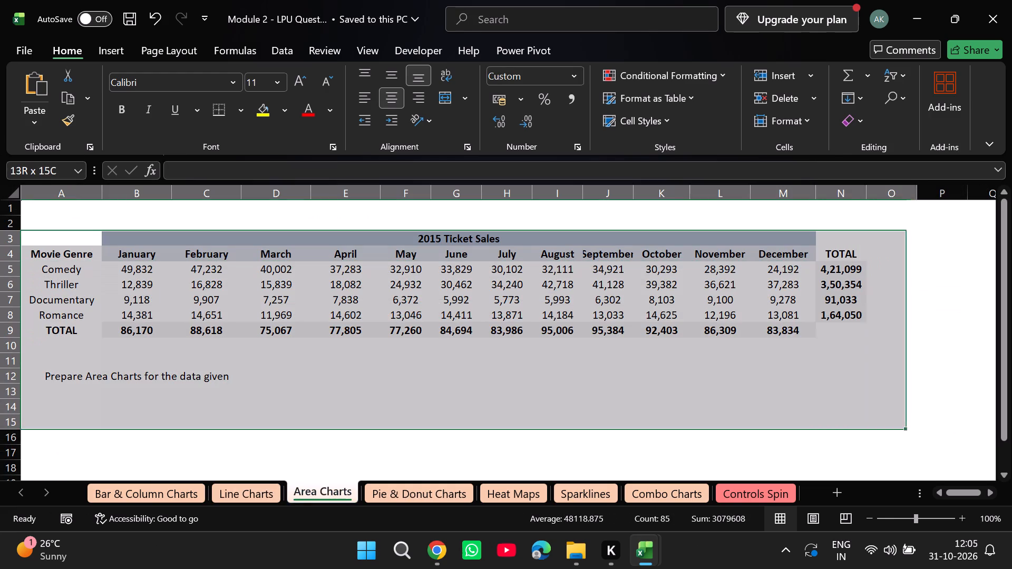
{"action": "left_click_drag", "start_coordinate": [878, 417], "coordinate": [837, 326]}
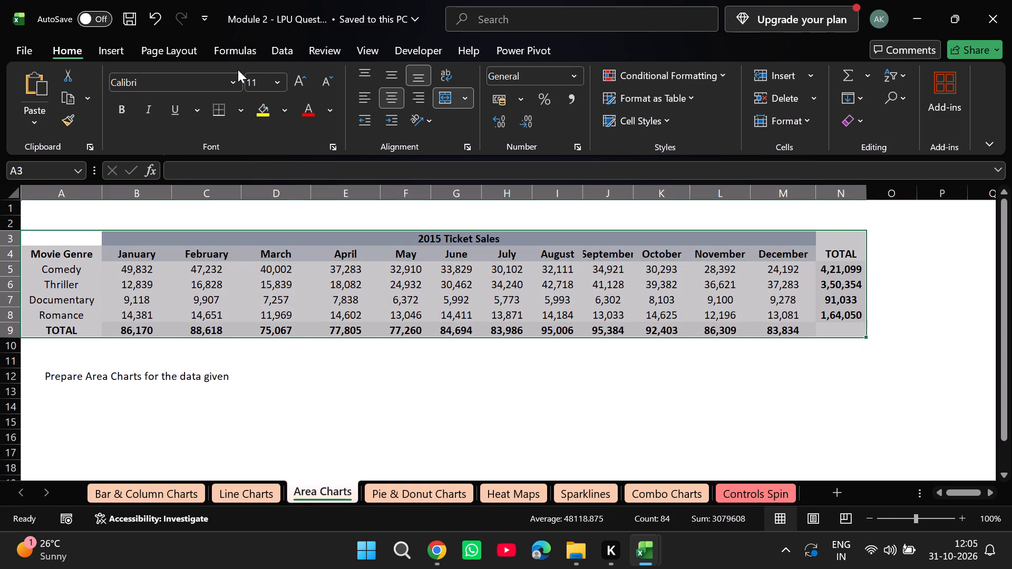
{"action": "left_click", "coordinate": [119, 50]}
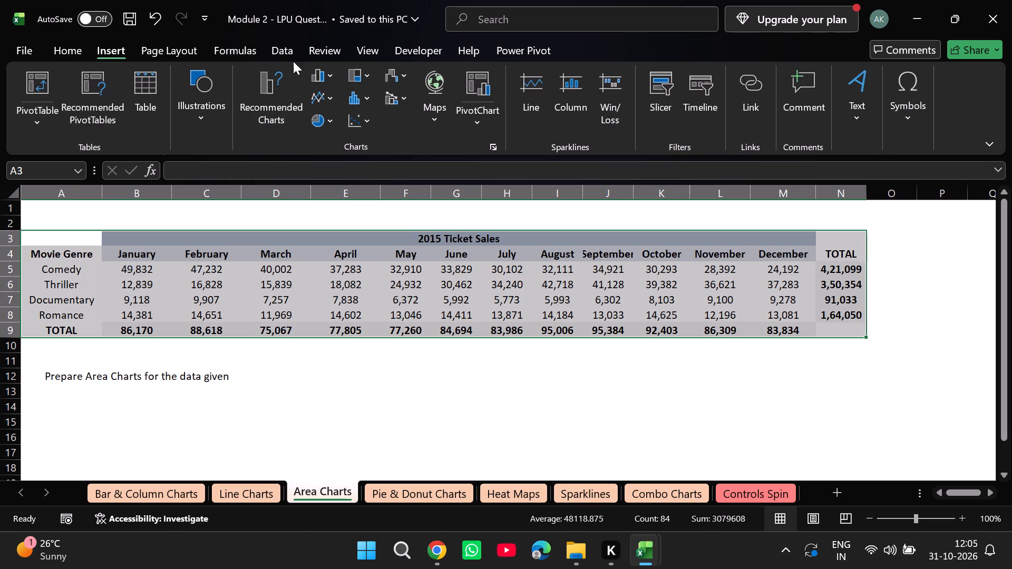
{"action": "left_click", "coordinate": [285, 99]}
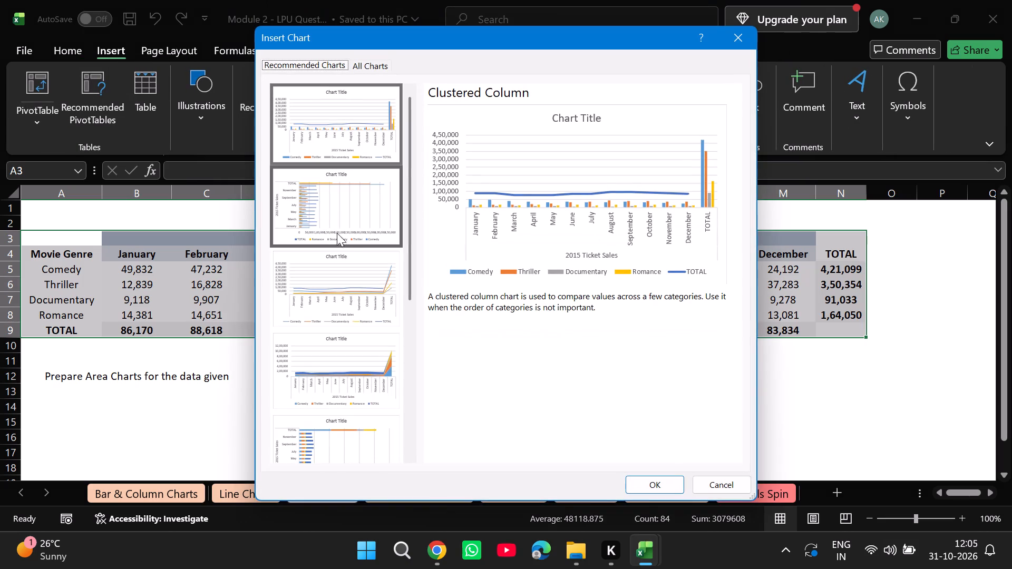
{"action": "left_click", "coordinate": [363, 64]}
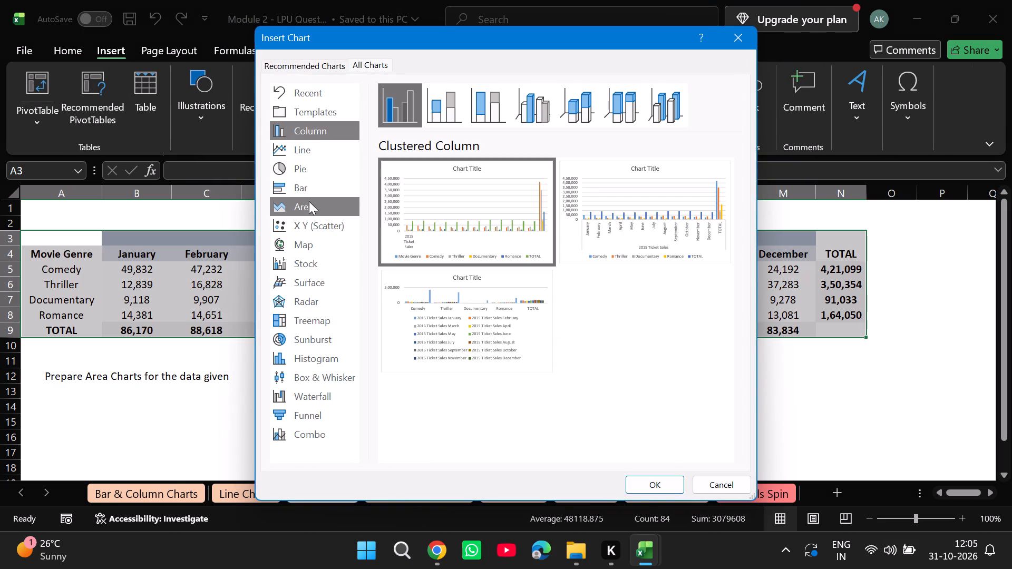
{"action": "left_click", "coordinate": [310, 207]}
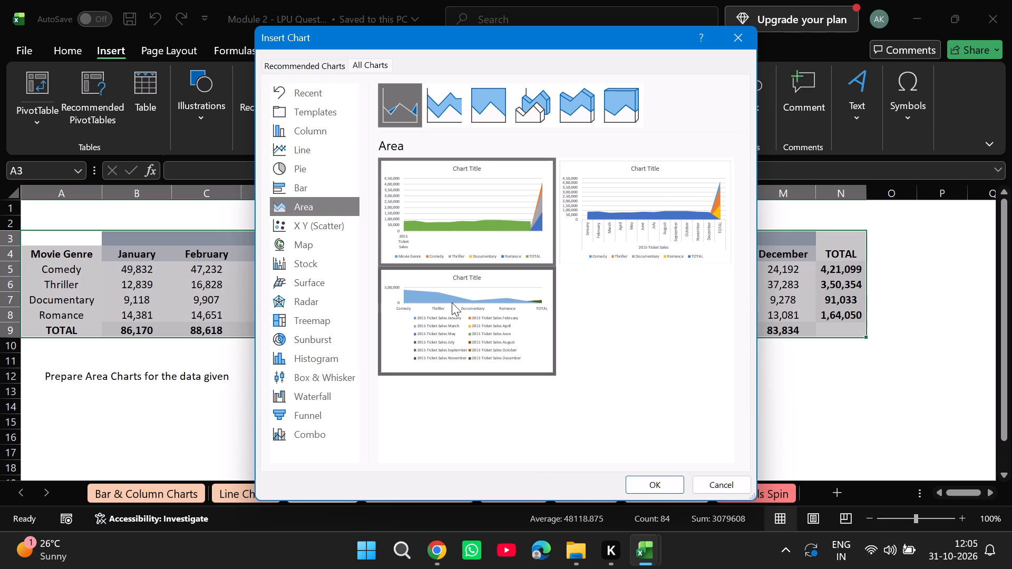
{"action": "left_click", "coordinate": [448, 303]}
{"action": "left_click", "coordinate": [654, 485]}
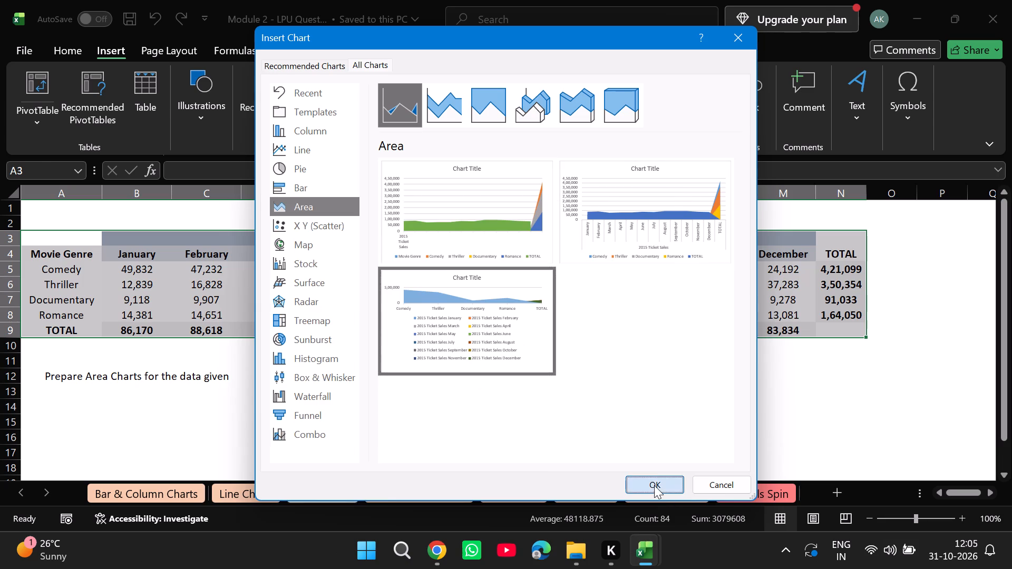
Move the area chart below the area chart instruction, with its upper edge at about row 14.
{"action": "scroll", "coordinate": [568, 400], "scroll_direction": "down", "scroll_amount": 1}
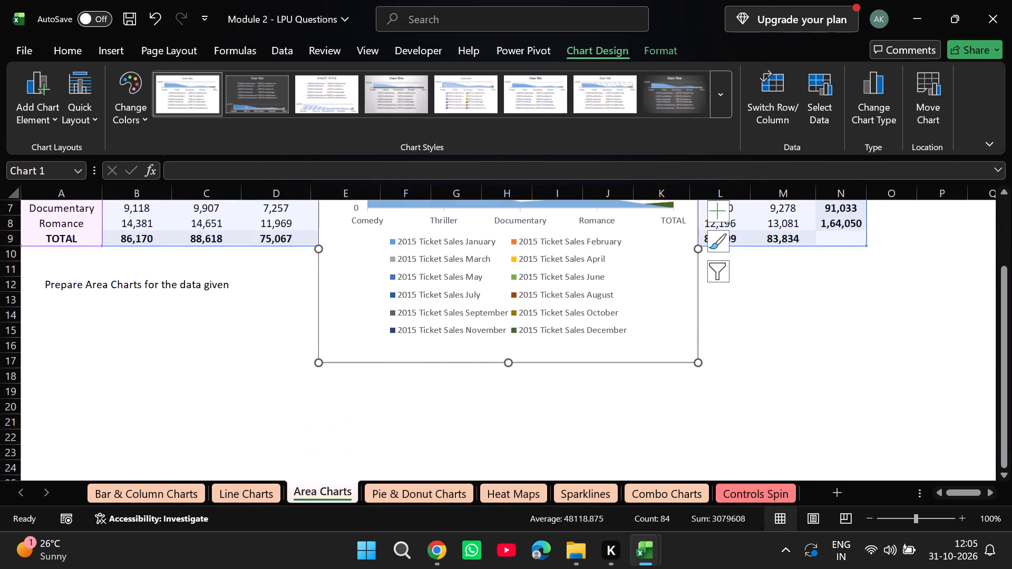
{"action": "scroll", "coordinate": [501, 371], "scroll_direction": "up", "scroll_amount": 1}
{"action": "left_click_drag", "start_coordinate": [401, 217], "coordinate": [230, 390]}
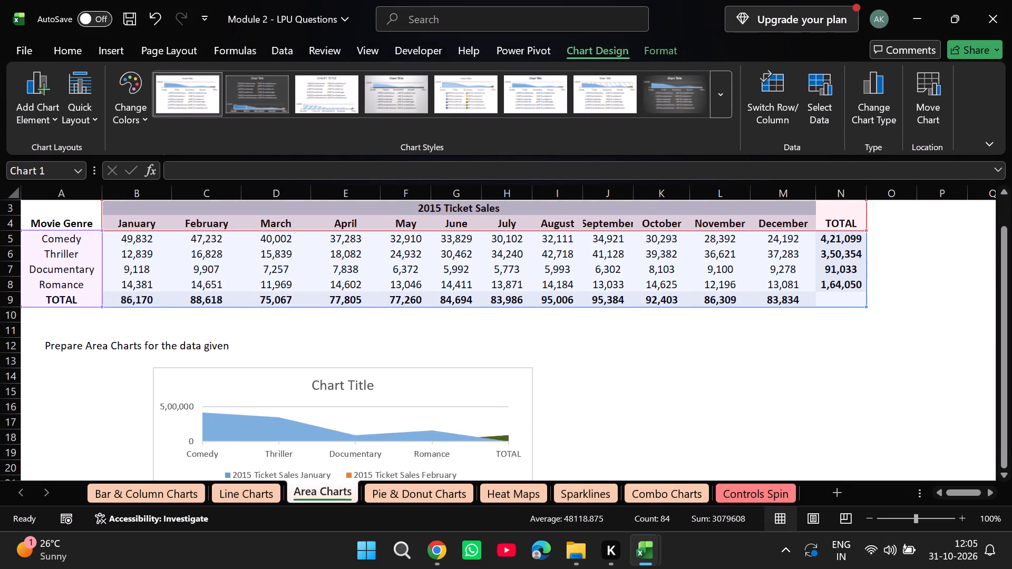
Shift the area chart sideways so its edge starts within column A, deselect it, and save the workbook.
{"action": "left_click_drag", "start_coordinate": [230, 390], "coordinate": [159, 391]}
{"action": "left_click", "coordinate": [640, 382]}
{"action": "key", "text": "ctrl+s"}
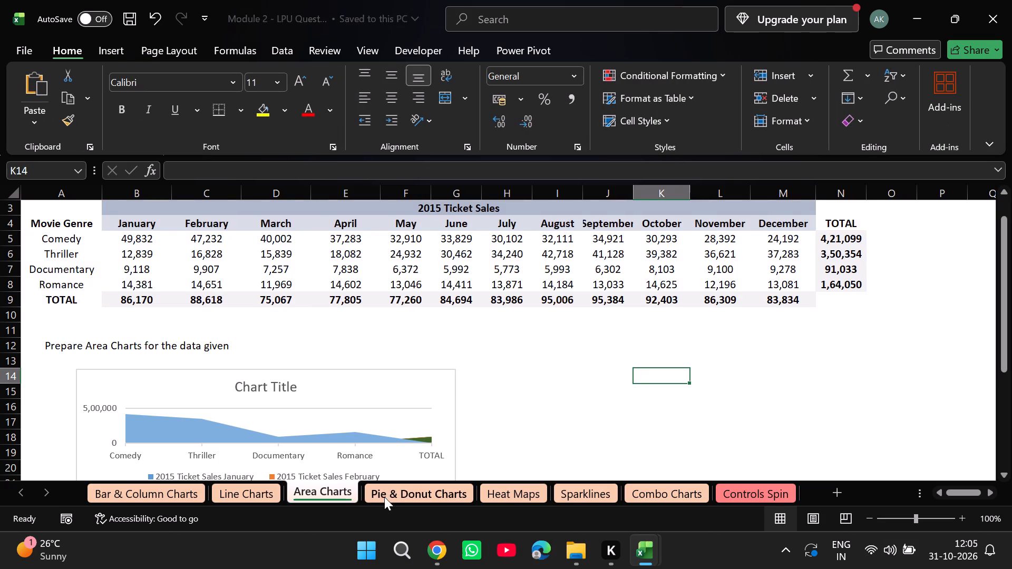
On the Pie & Donut Charts sheet, insert a 2-D Pie chart of the category table A3:F7.
{"action": "left_click", "coordinate": [384, 497]}
{"action": "left_click_drag", "start_coordinate": [27, 237], "coordinate": [400, 296]}
{"action": "left_click", "coordinate": [116, 52]}
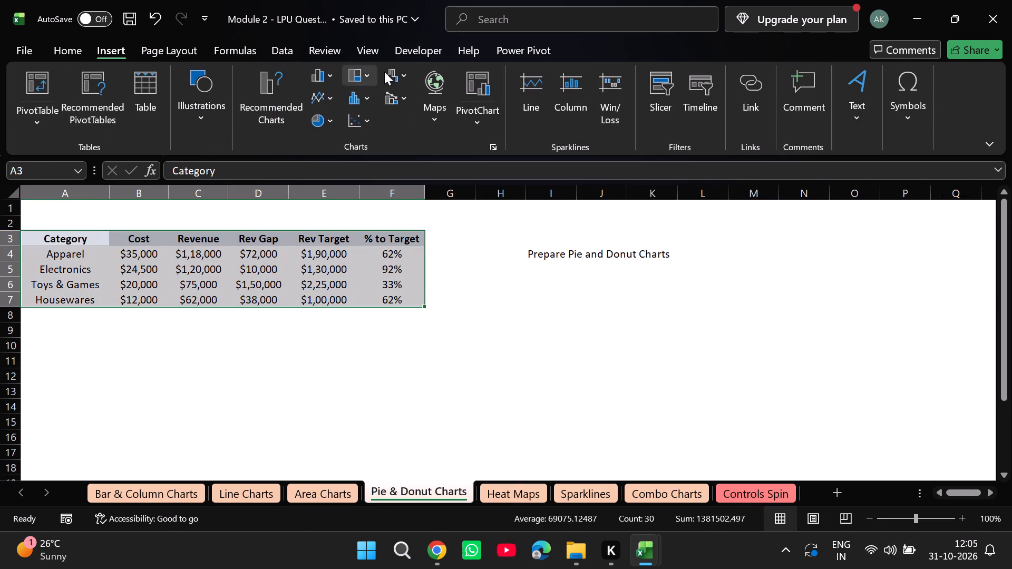
{"action": "left_click", "coordinate": [327, 122]}
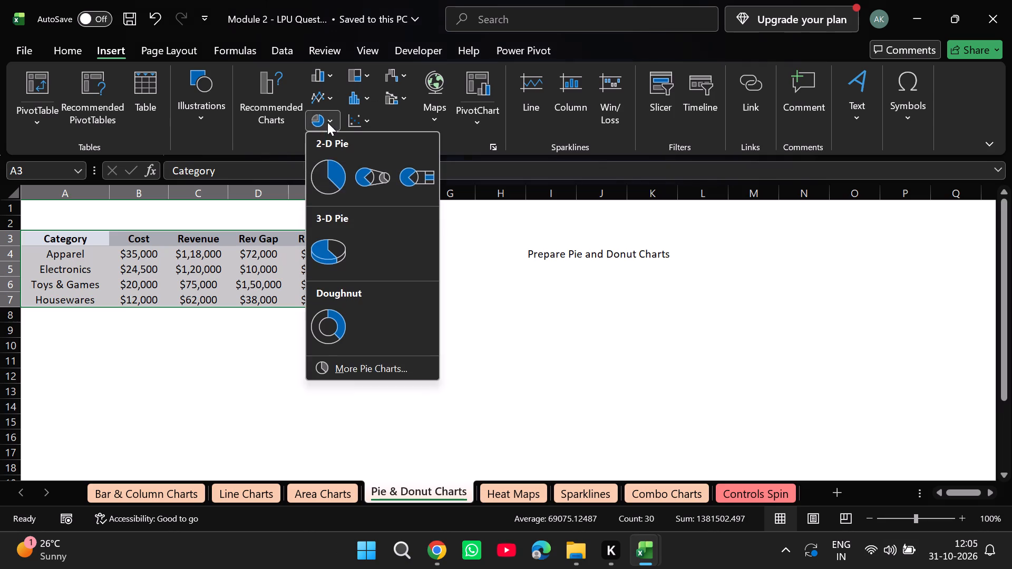
{"action": "left_click", "coordinate": [337, 187]}
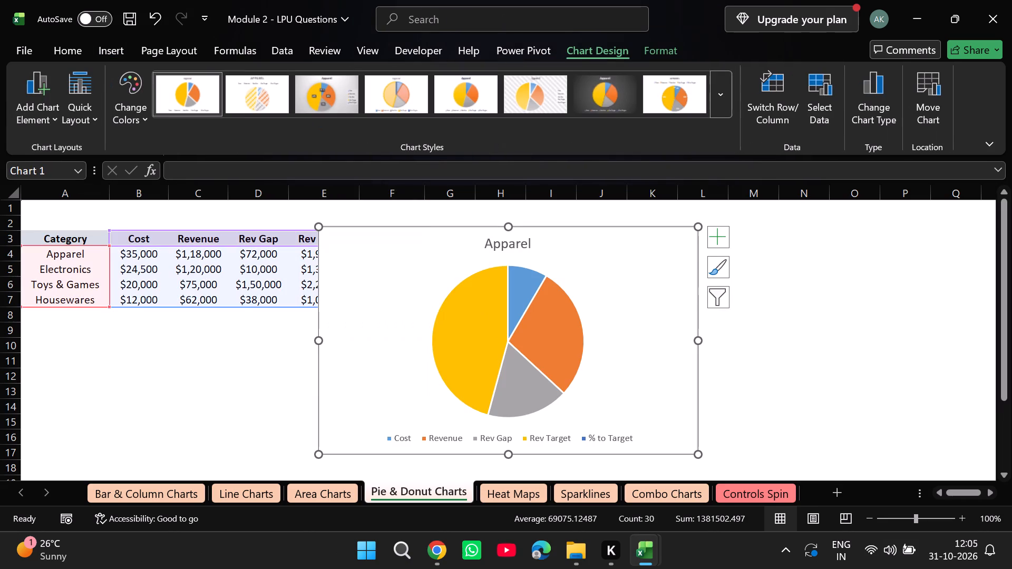
Move the pie chart below the pie and donut instruction, starting at about column G, row 6, and save the workbook.
{"action": "left_click_drag", "start_coordinate": [419, 256], "coordinate": [552, 310]}
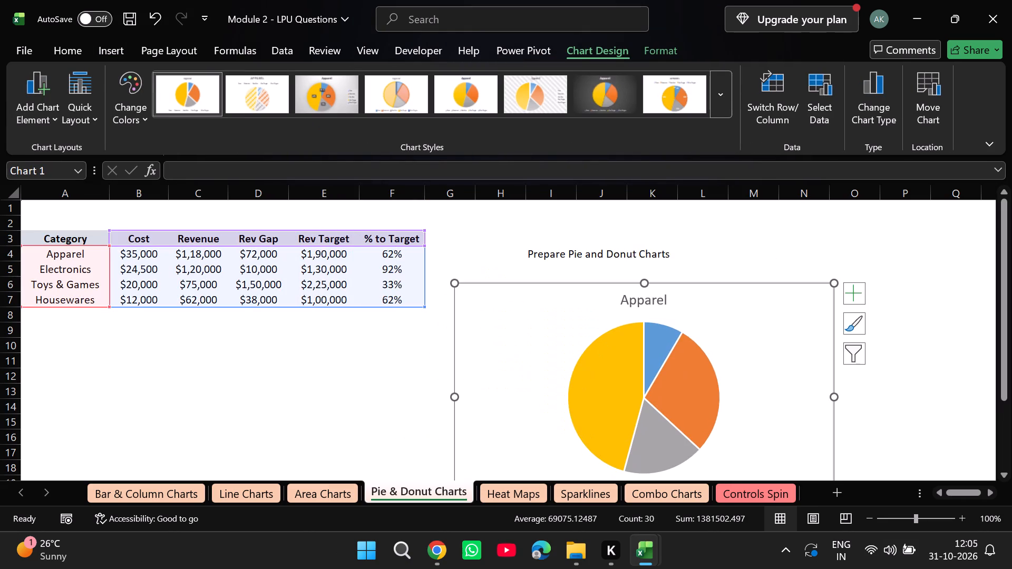
{"action": "key", "text": "ctrl+s"}
On the Heat Maps sheet, apply the green-yellow-red colour scale to the temperature range C3:N13 and save the workbook.
{"action": "left_click", "coordinate": [501, 490]}
{"action": "scroll", "coordinate": [248, 299], "scroll_direction": "down", "scroll_amount": 1}
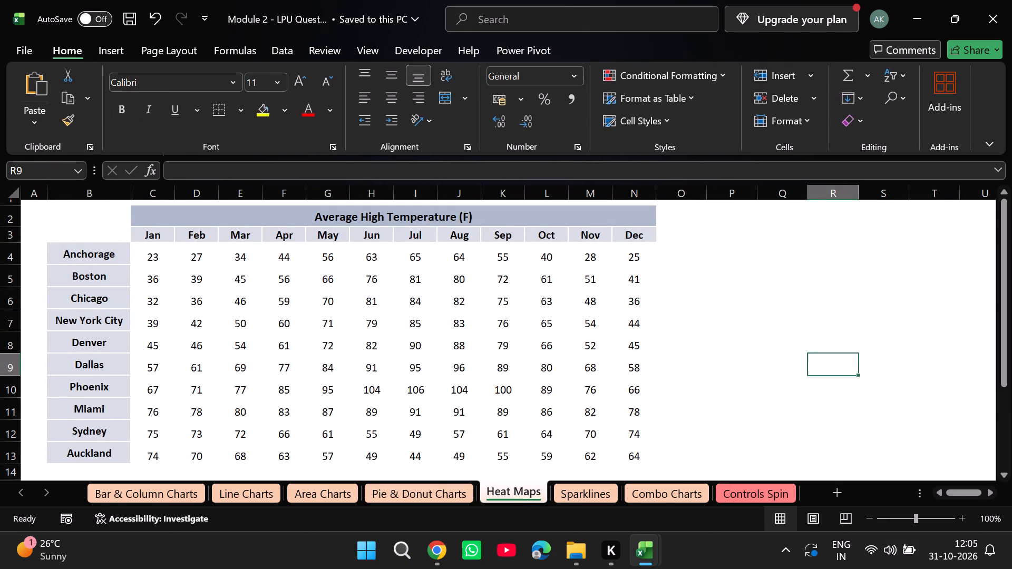
{"action": "scroll", "coordinate": [248, 299], "scroll_direction": "down", "scroll_amount": 1}
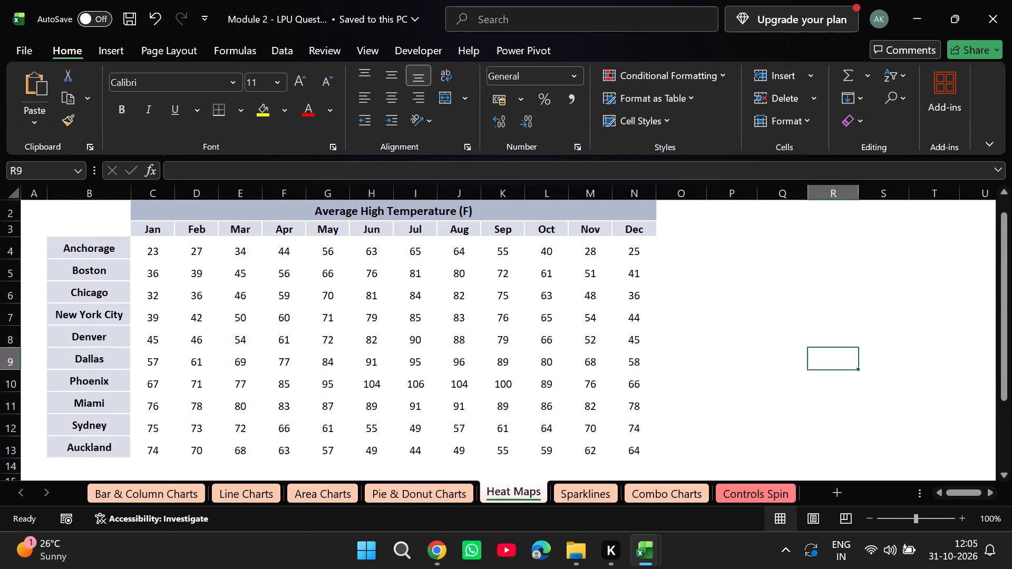
{"action": "left_click_drag", "start_coordinate": [140, 232], "coordinate": [592, 429]}
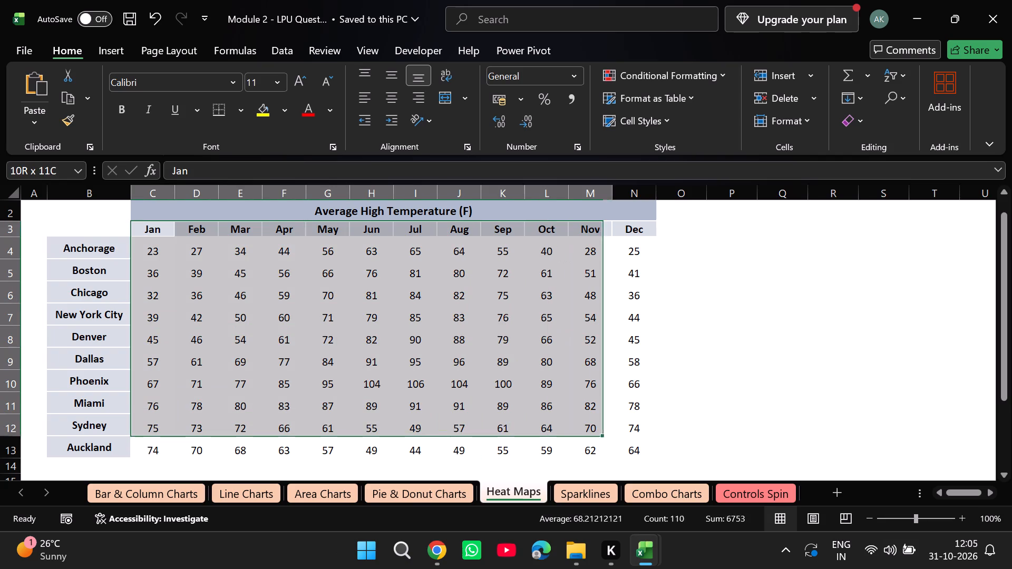
{"action": "left_click_drag", "start_coordinate": [592, 429], "coordinate": [640, 455]}
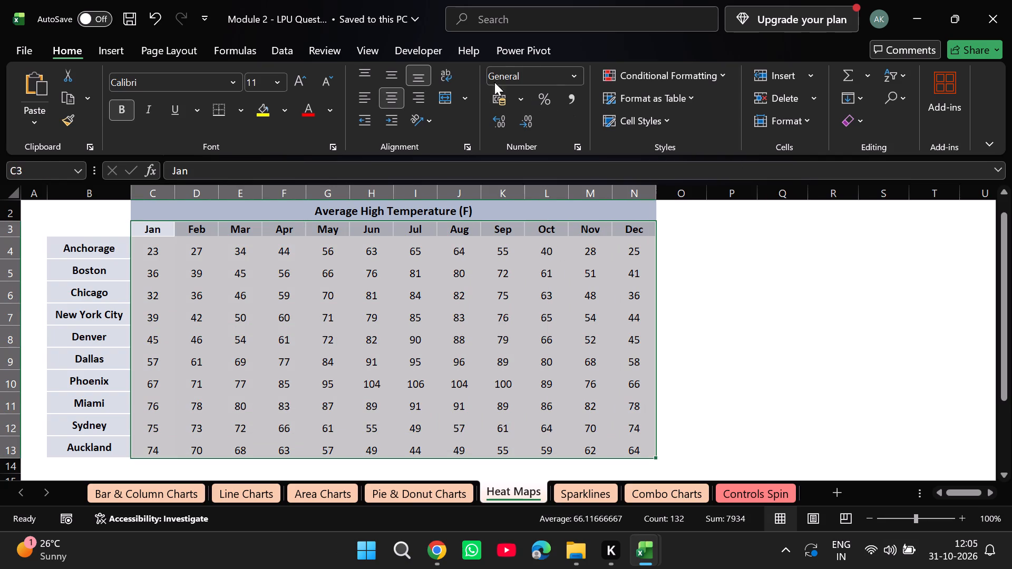
{"action": "left_click", "coordinate": [632, 74]}
{"action": "left_click", "coordinate": [653, 195]}
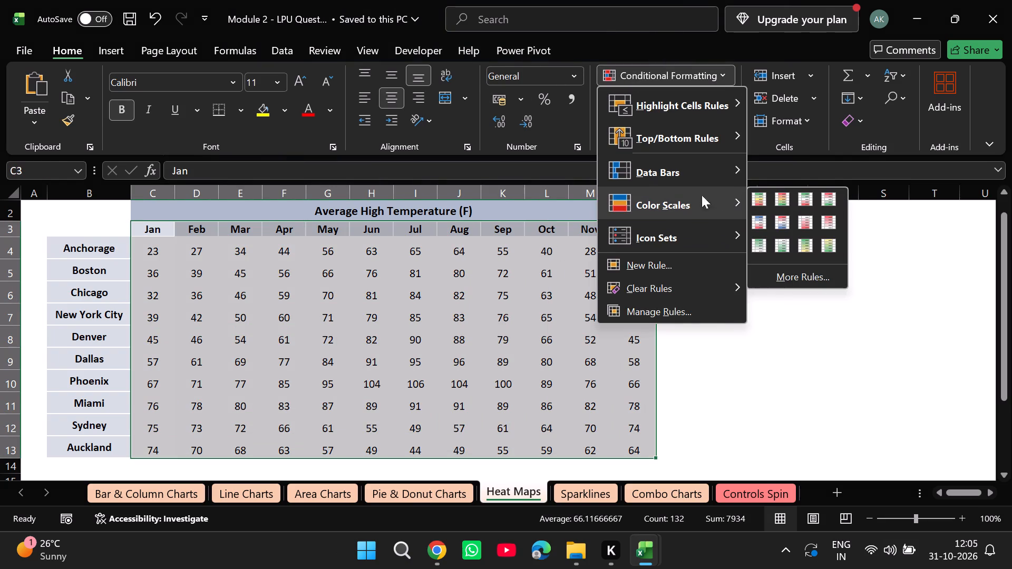
{"action": "left_click", "coordinate": [767, 197]}
{"action": "left_click", "coordinate": [799, 338]}
{"action": "key", "text": "ctrl+s"}
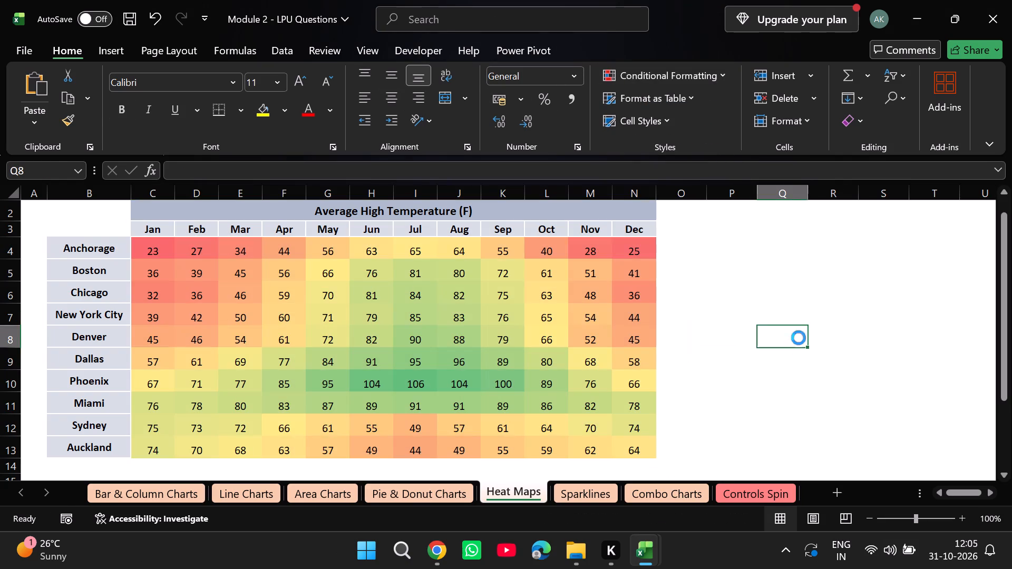
On the Sparklines sheet, try to create line sparklines from the data range B2:N13 at location P5.
{"action": "left_click", "coordinate": [581, 498]}
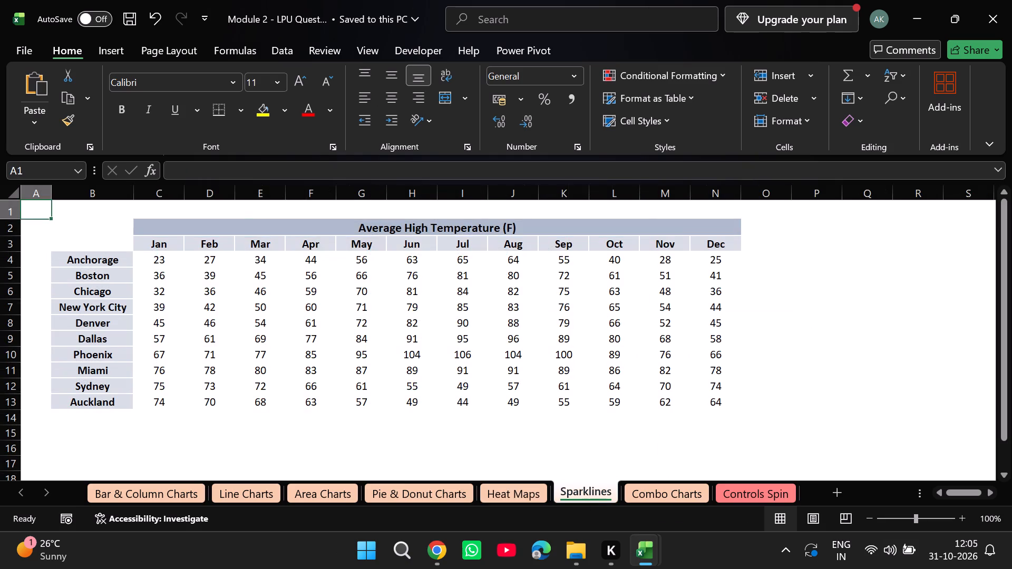
{"action": "left_click_drag", "start_coordinate": [57, 229], "coordinate": [620, 392]}
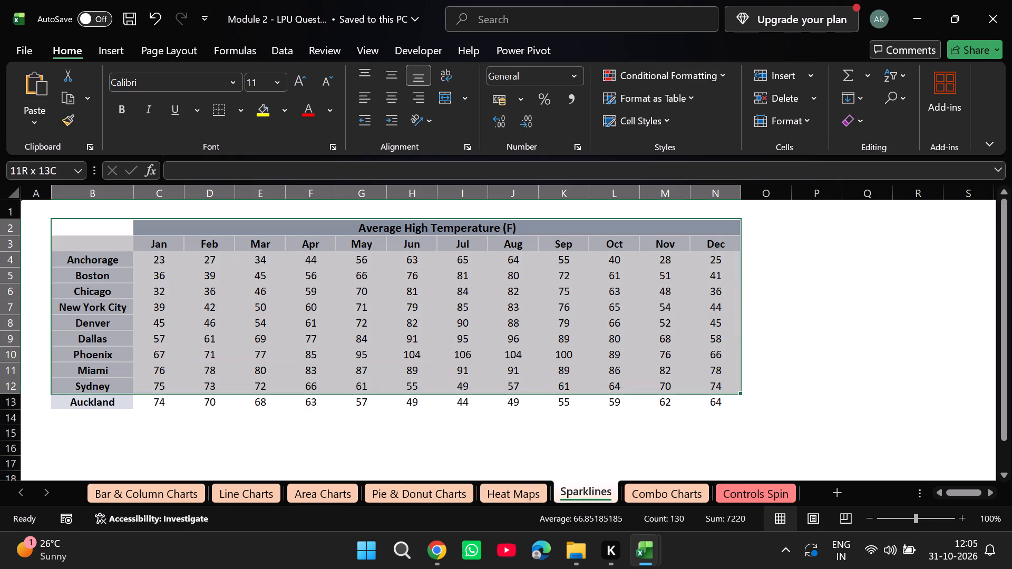
{"action": "left_click_drag", "start_coordinate": [620, 392], "coordinate": [620, 396]}
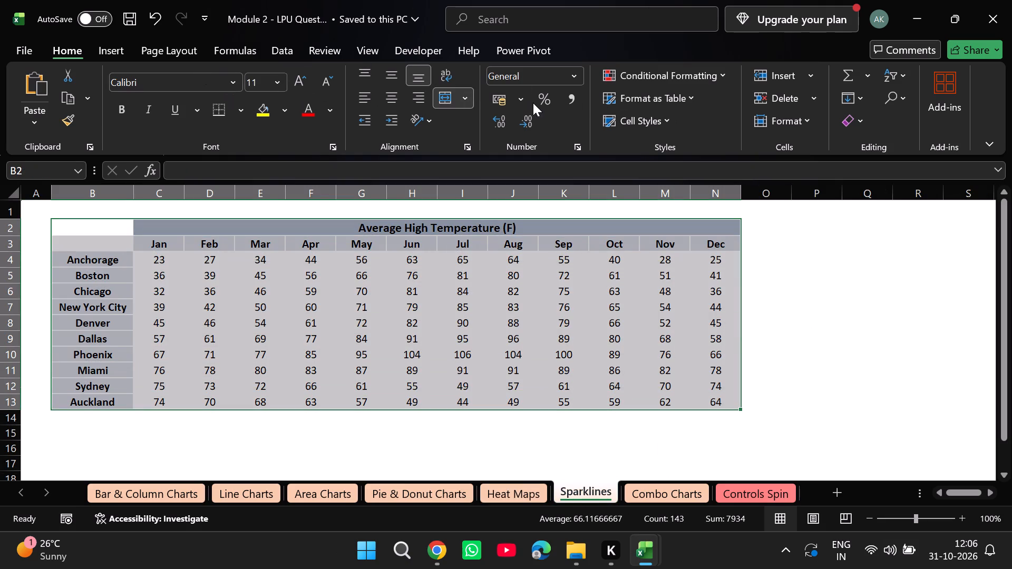
{"action": "left_click", "coordinate": [112, 50]}
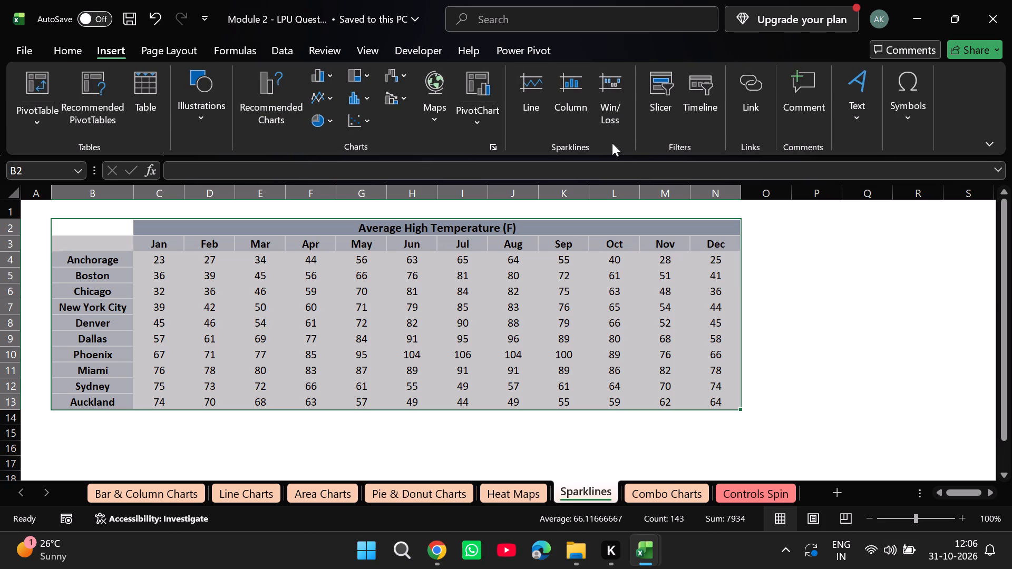
{"action": "left_click", "coordinate": [525, 99]}
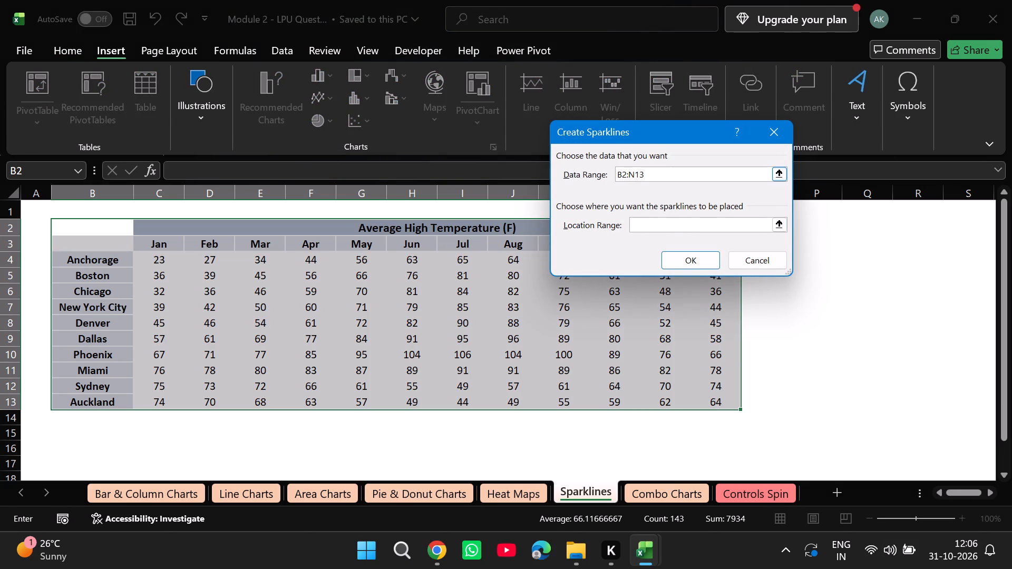
{"action": "left_click", "coordinate": [647, 224]}
{"action": "key", "text": "shift+p"}
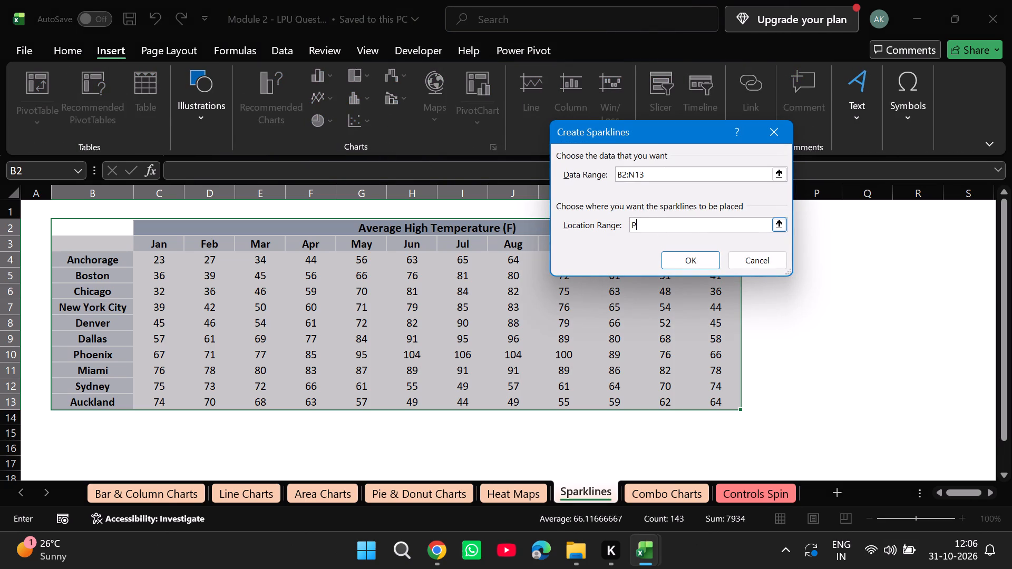
{"action": "key", "text": "shift+colon"}
{"action": "key", "text": "BackSpace"}
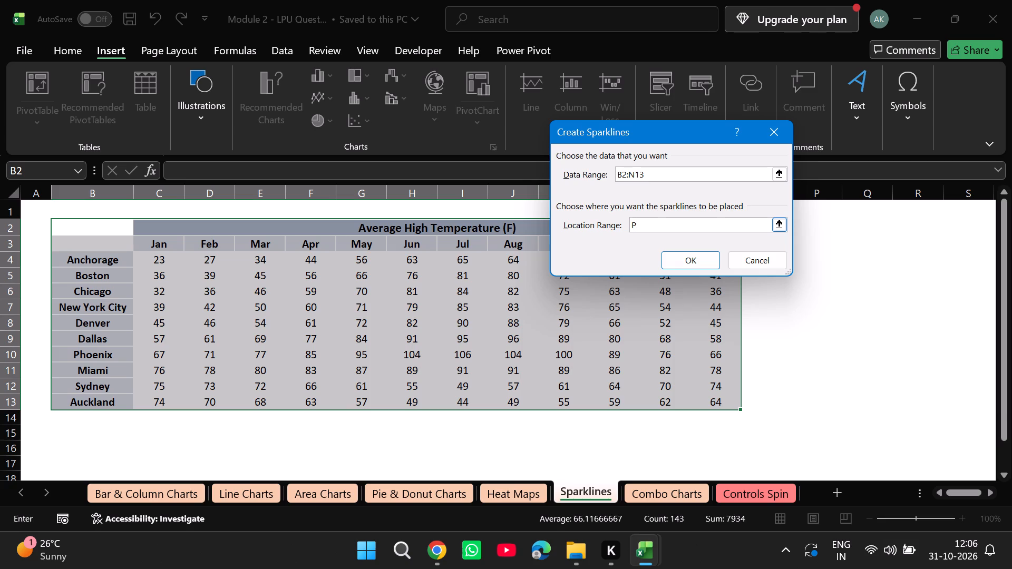
{"action": "key", "text": "5"}
{"action": "left_click", "coordinate": [689, 252]}
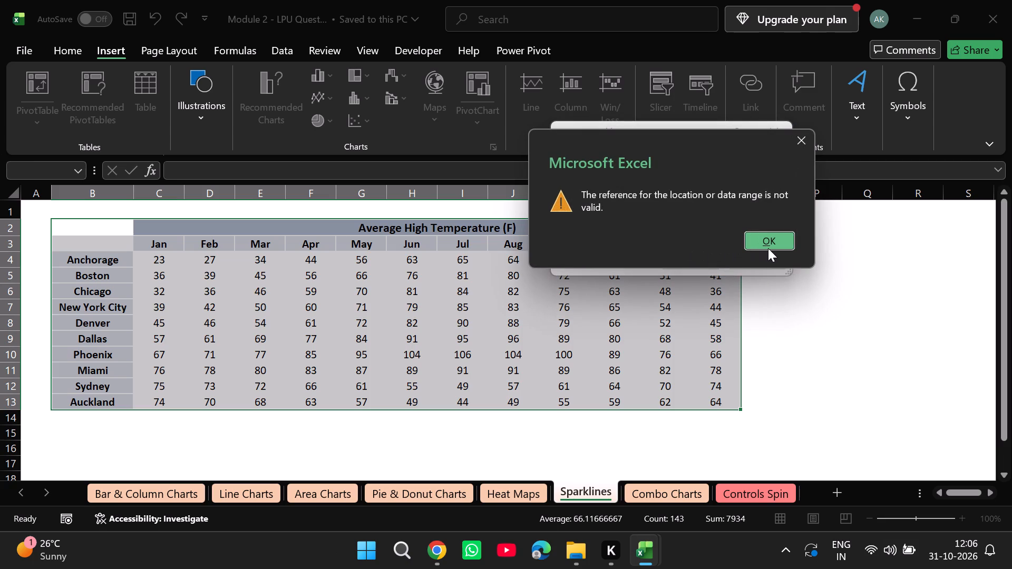
{"action": "left_click", "coordinate": [768, 248]}
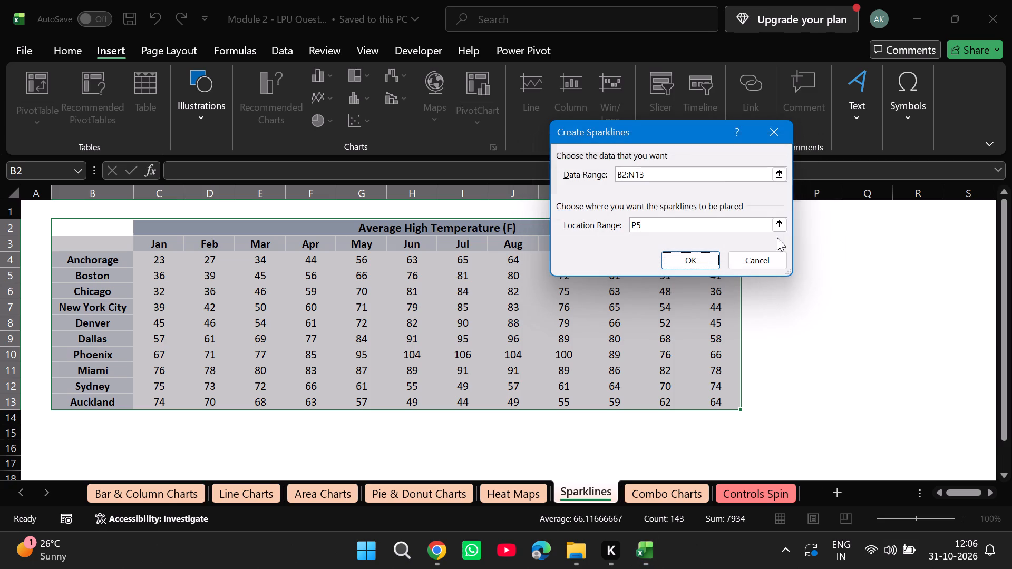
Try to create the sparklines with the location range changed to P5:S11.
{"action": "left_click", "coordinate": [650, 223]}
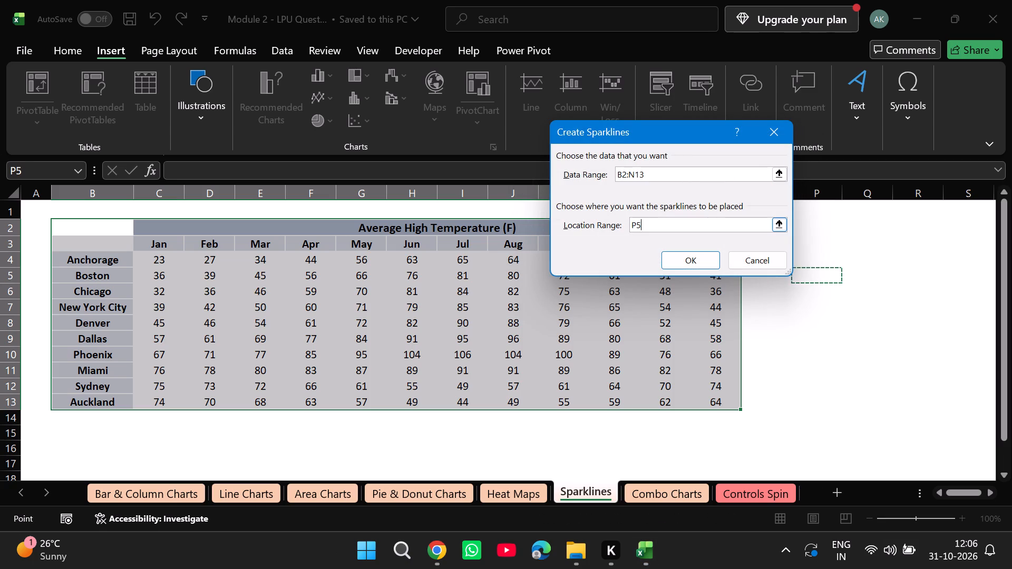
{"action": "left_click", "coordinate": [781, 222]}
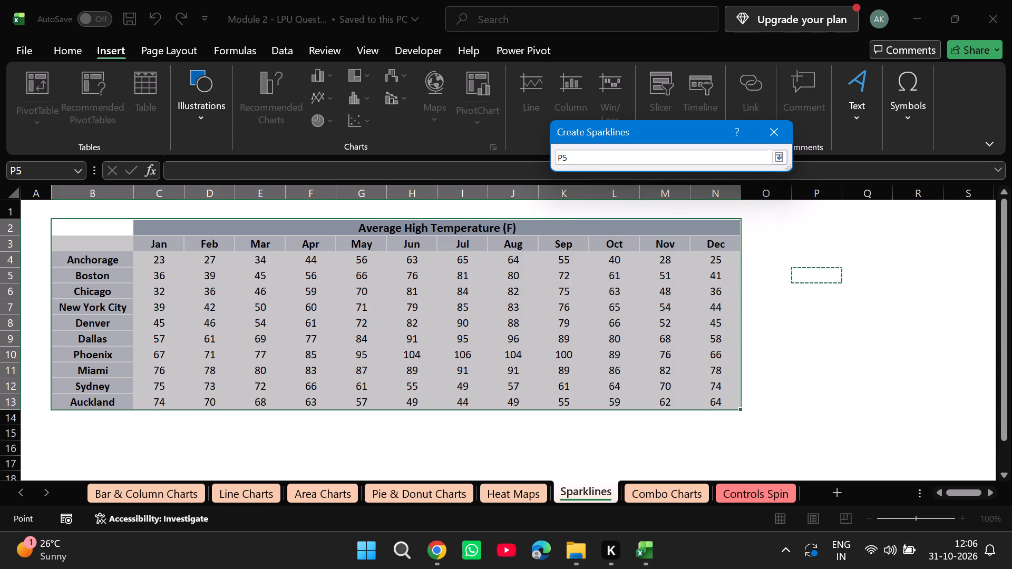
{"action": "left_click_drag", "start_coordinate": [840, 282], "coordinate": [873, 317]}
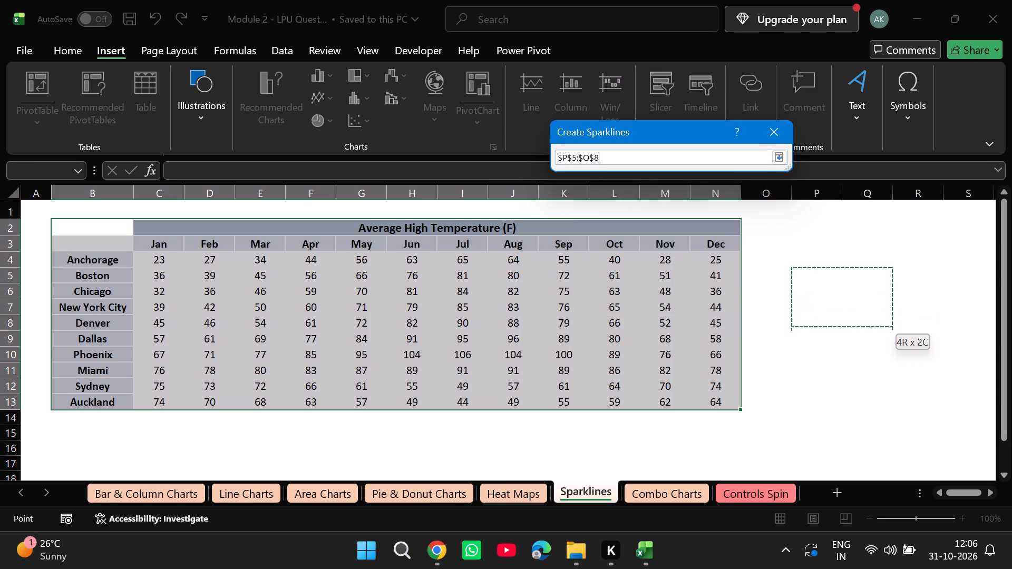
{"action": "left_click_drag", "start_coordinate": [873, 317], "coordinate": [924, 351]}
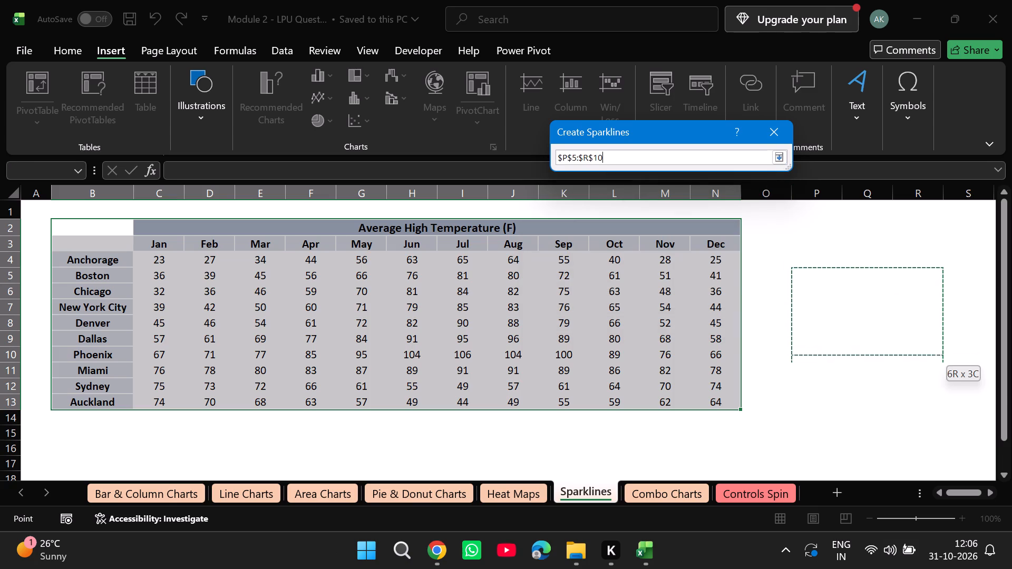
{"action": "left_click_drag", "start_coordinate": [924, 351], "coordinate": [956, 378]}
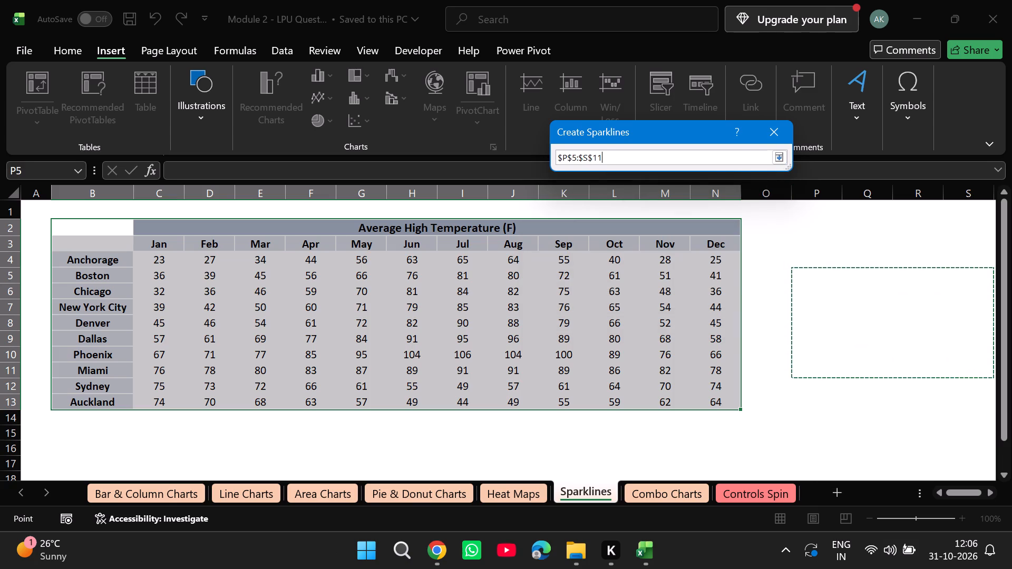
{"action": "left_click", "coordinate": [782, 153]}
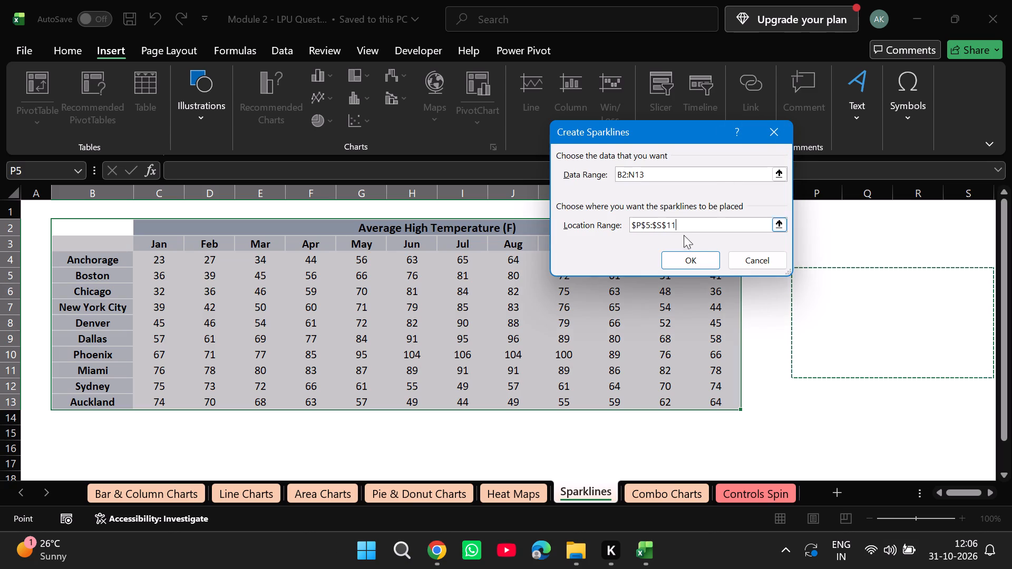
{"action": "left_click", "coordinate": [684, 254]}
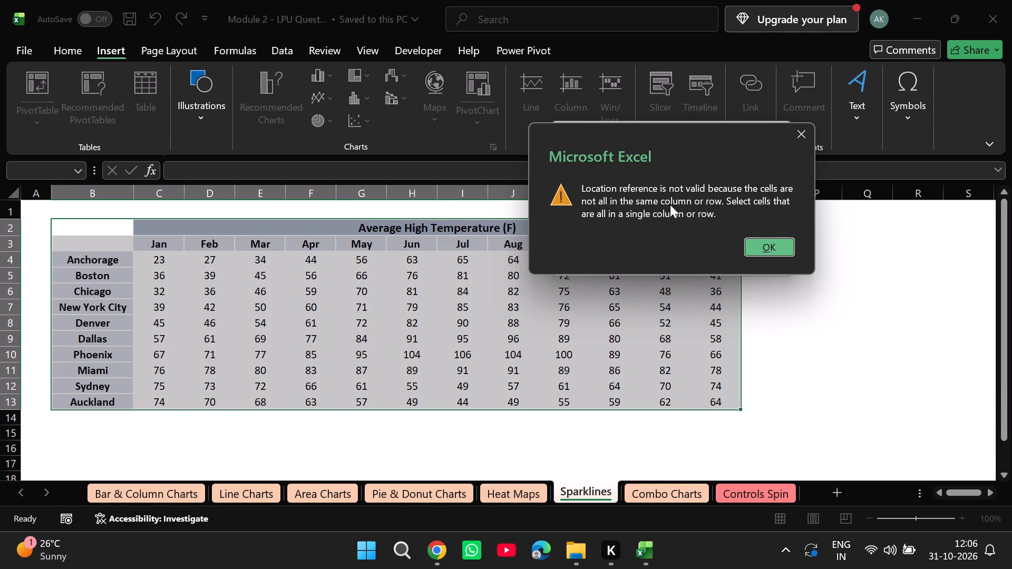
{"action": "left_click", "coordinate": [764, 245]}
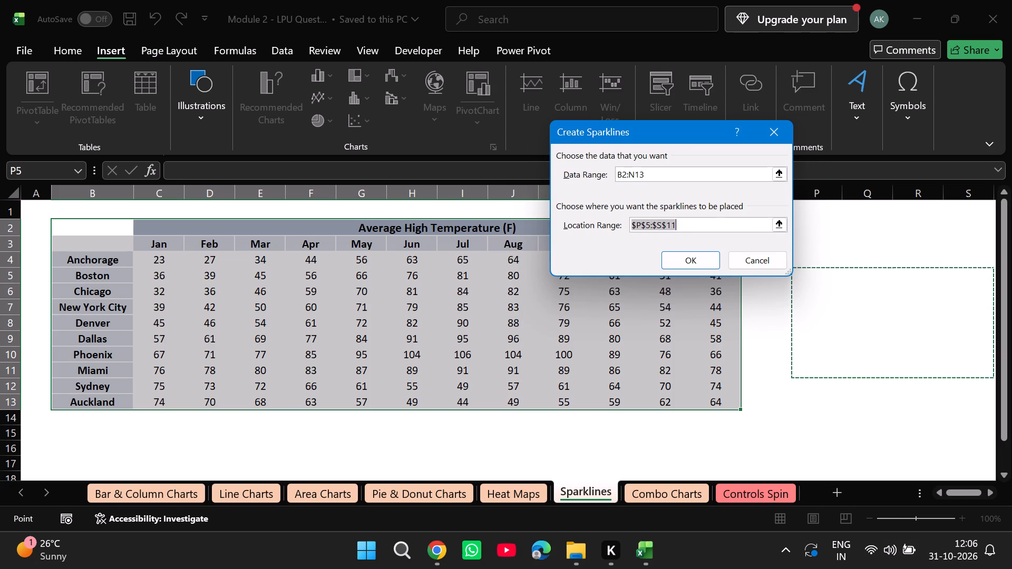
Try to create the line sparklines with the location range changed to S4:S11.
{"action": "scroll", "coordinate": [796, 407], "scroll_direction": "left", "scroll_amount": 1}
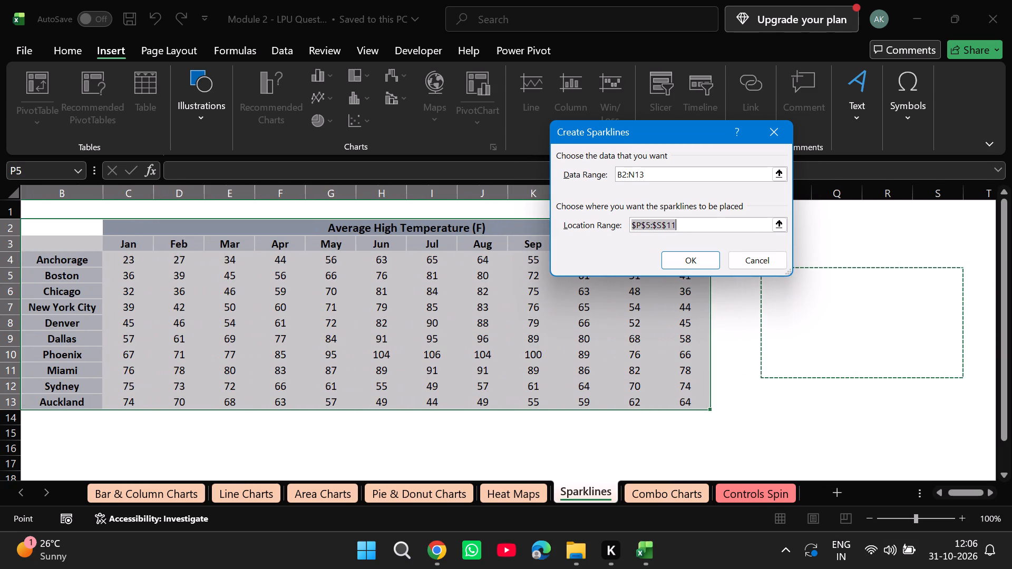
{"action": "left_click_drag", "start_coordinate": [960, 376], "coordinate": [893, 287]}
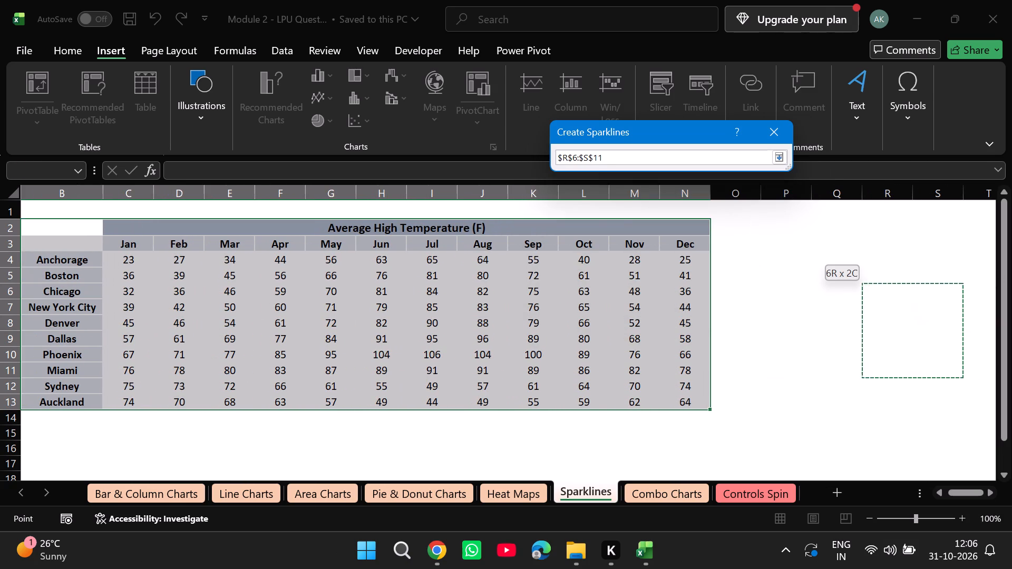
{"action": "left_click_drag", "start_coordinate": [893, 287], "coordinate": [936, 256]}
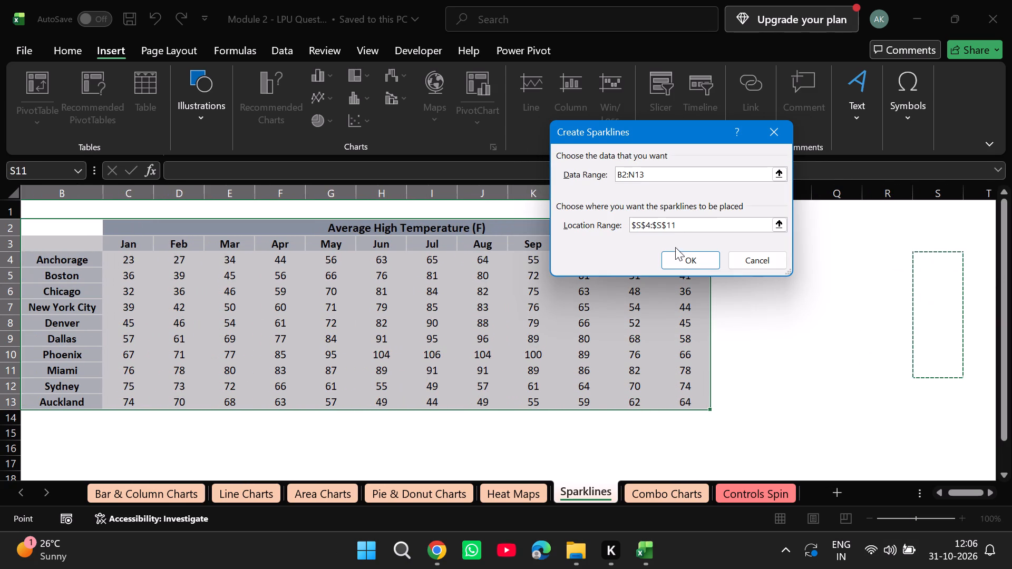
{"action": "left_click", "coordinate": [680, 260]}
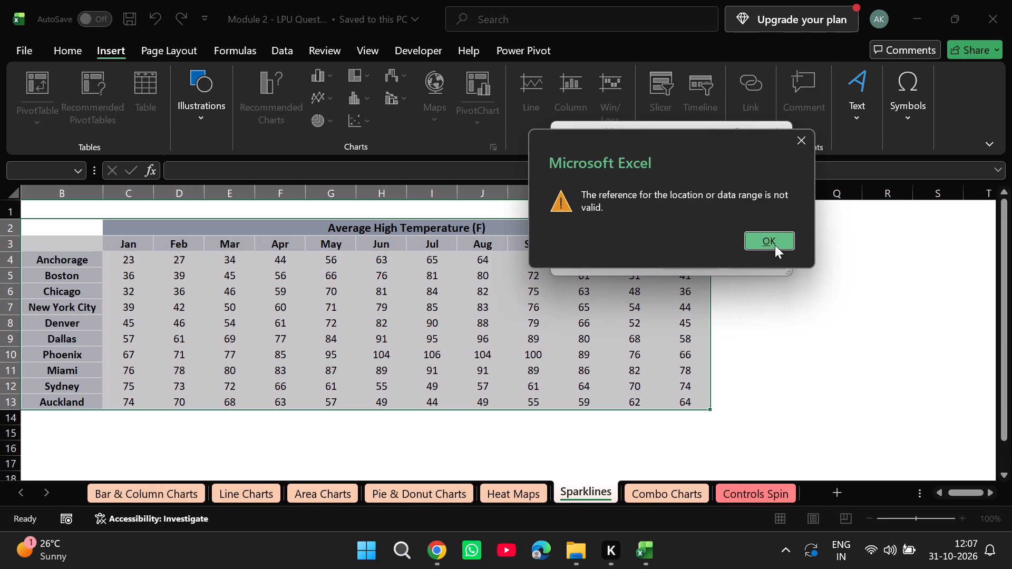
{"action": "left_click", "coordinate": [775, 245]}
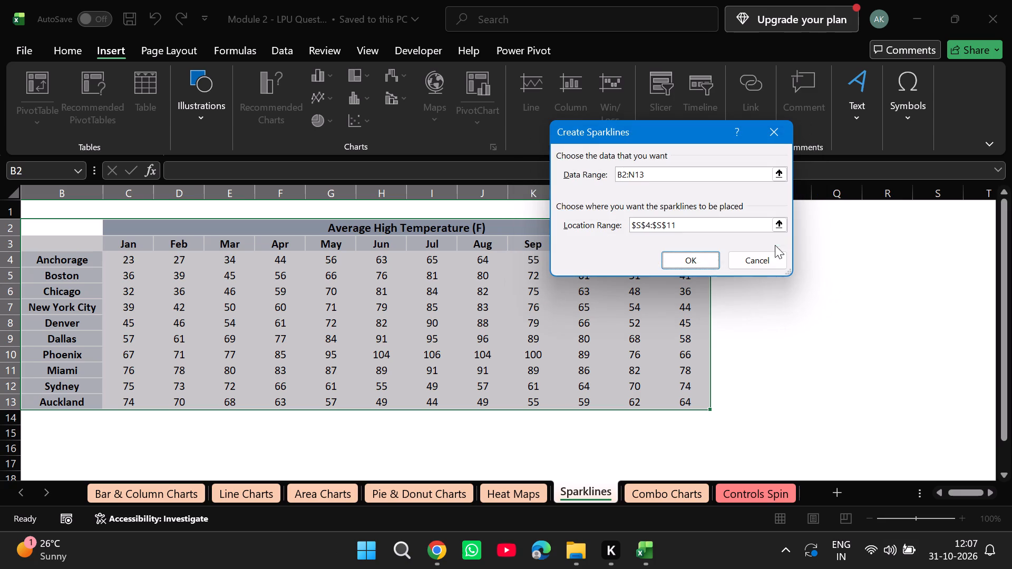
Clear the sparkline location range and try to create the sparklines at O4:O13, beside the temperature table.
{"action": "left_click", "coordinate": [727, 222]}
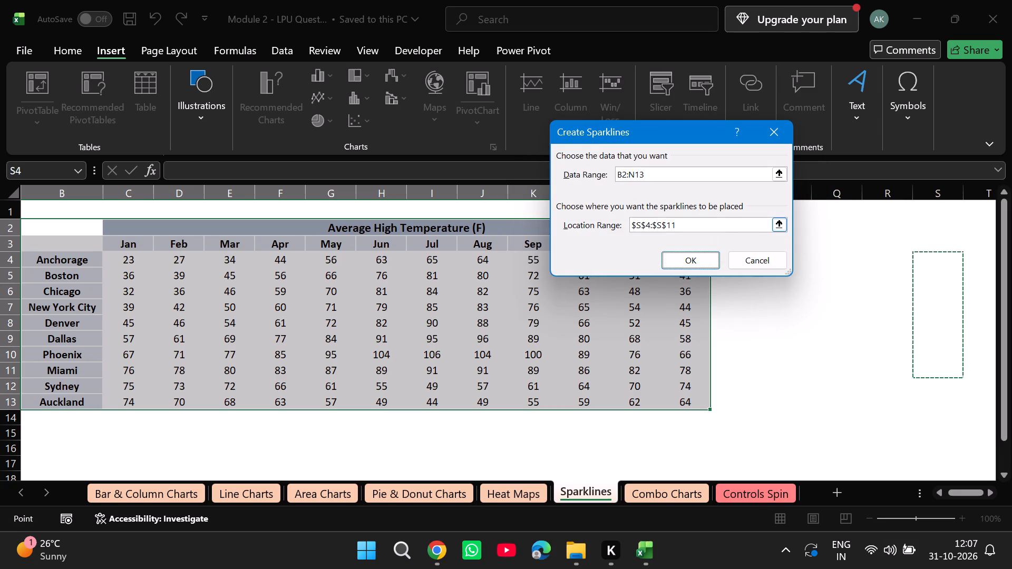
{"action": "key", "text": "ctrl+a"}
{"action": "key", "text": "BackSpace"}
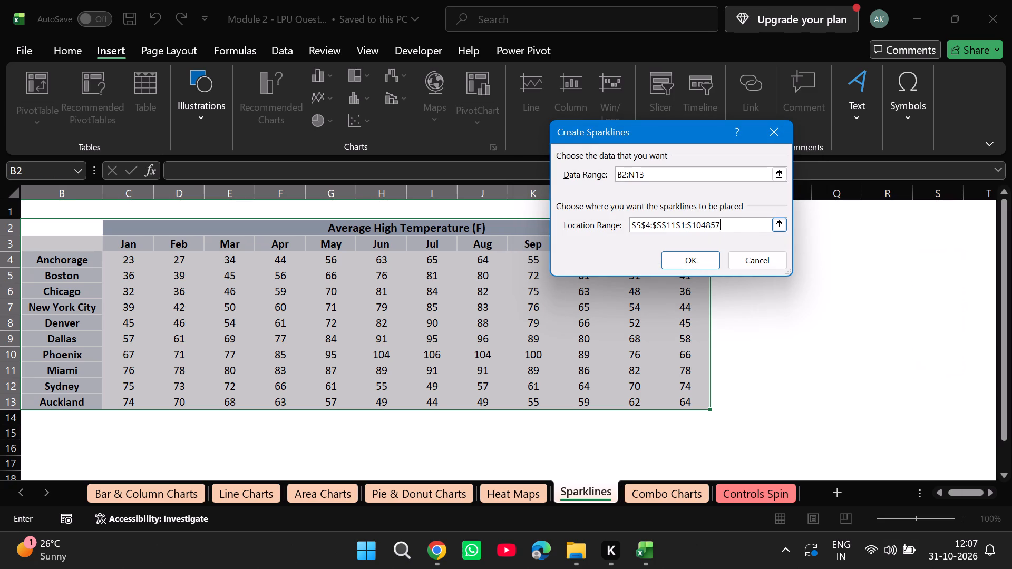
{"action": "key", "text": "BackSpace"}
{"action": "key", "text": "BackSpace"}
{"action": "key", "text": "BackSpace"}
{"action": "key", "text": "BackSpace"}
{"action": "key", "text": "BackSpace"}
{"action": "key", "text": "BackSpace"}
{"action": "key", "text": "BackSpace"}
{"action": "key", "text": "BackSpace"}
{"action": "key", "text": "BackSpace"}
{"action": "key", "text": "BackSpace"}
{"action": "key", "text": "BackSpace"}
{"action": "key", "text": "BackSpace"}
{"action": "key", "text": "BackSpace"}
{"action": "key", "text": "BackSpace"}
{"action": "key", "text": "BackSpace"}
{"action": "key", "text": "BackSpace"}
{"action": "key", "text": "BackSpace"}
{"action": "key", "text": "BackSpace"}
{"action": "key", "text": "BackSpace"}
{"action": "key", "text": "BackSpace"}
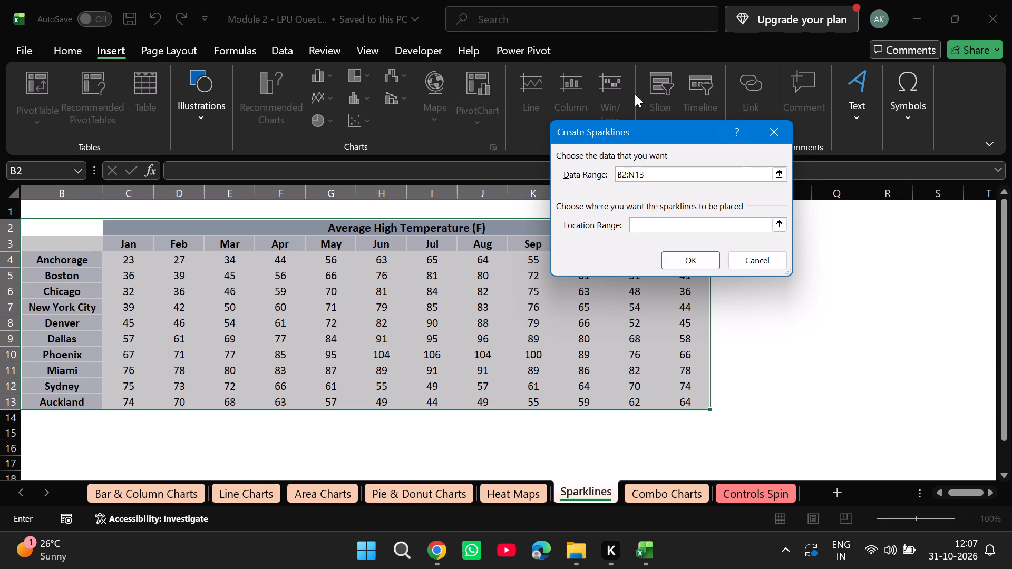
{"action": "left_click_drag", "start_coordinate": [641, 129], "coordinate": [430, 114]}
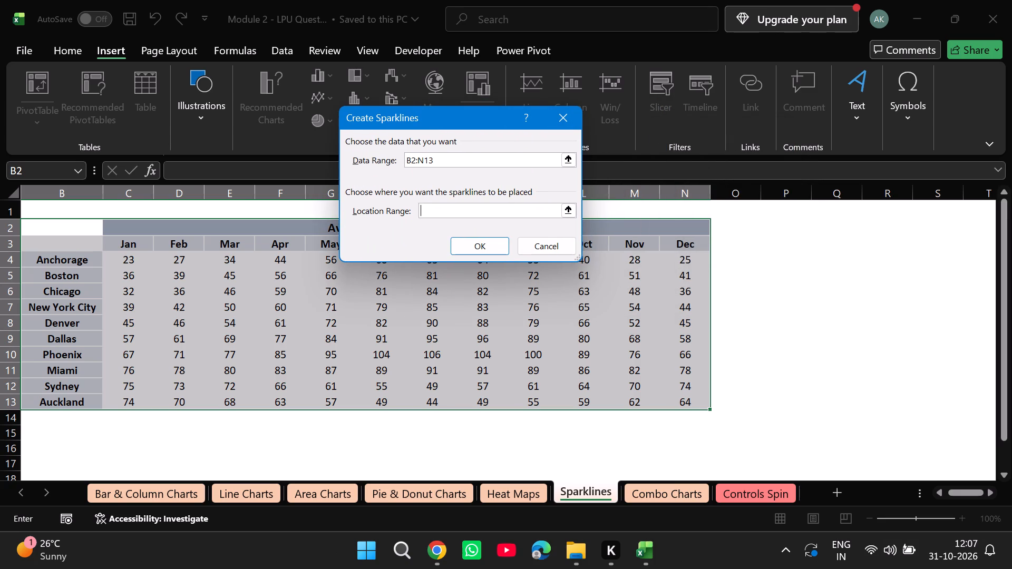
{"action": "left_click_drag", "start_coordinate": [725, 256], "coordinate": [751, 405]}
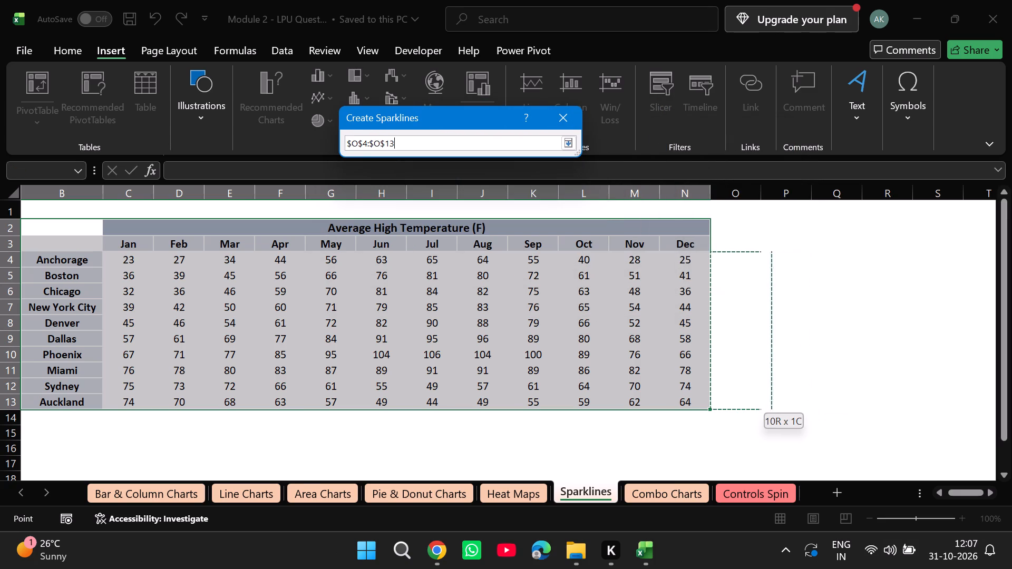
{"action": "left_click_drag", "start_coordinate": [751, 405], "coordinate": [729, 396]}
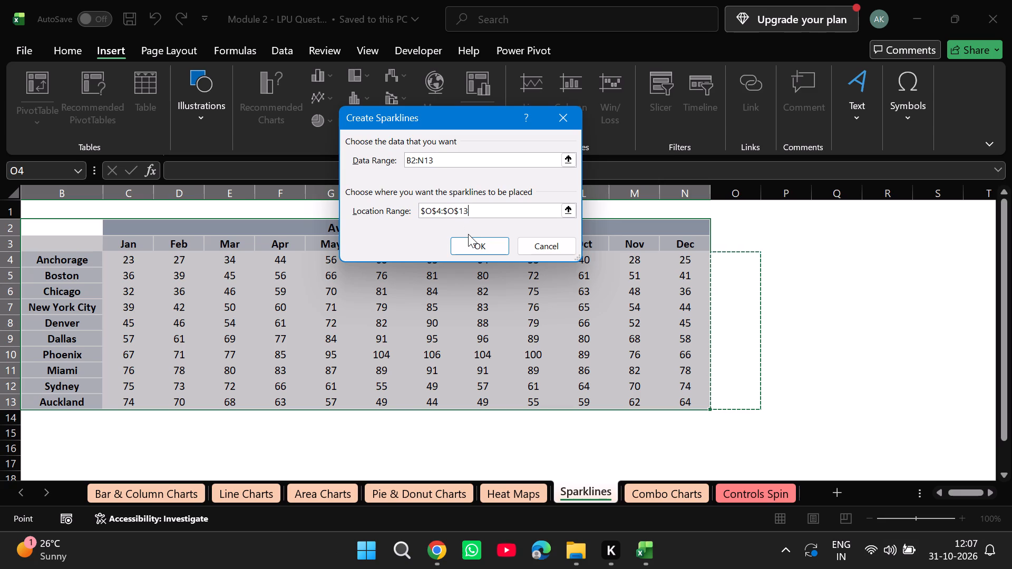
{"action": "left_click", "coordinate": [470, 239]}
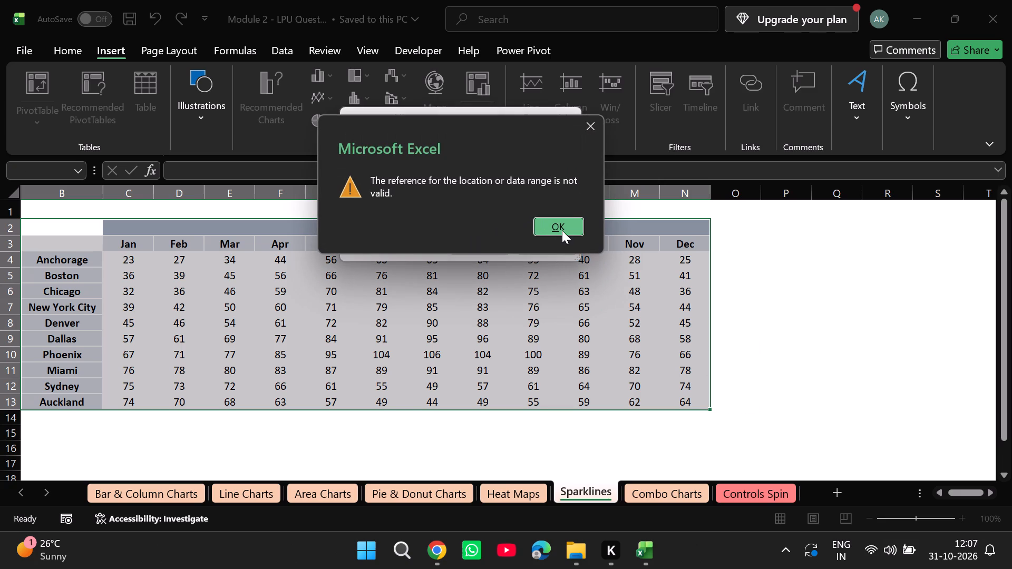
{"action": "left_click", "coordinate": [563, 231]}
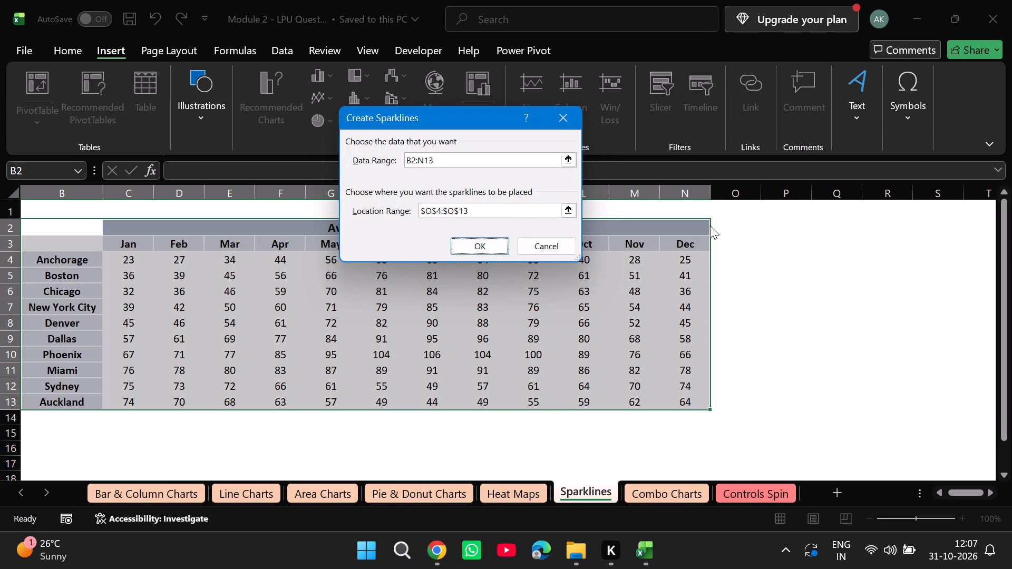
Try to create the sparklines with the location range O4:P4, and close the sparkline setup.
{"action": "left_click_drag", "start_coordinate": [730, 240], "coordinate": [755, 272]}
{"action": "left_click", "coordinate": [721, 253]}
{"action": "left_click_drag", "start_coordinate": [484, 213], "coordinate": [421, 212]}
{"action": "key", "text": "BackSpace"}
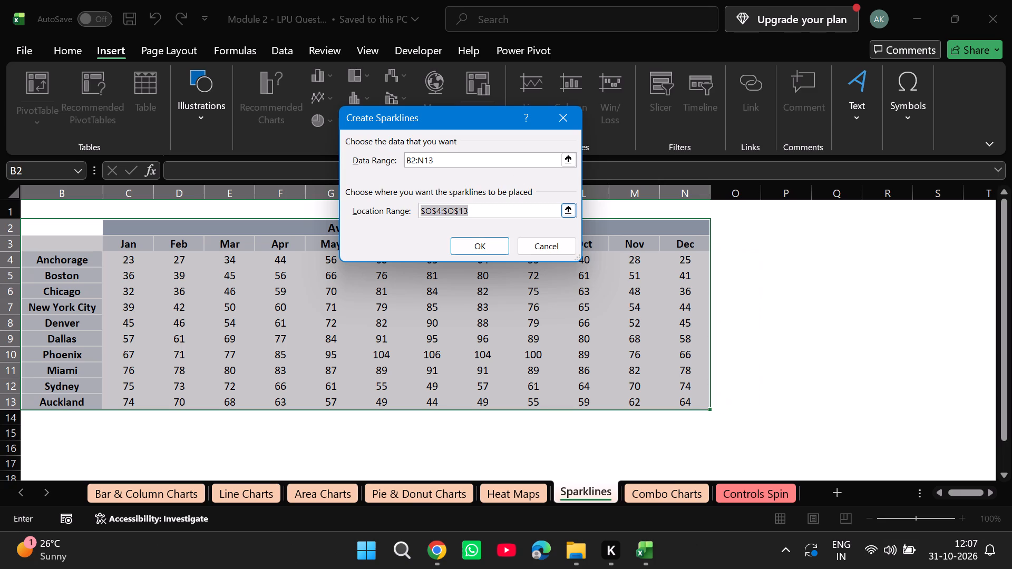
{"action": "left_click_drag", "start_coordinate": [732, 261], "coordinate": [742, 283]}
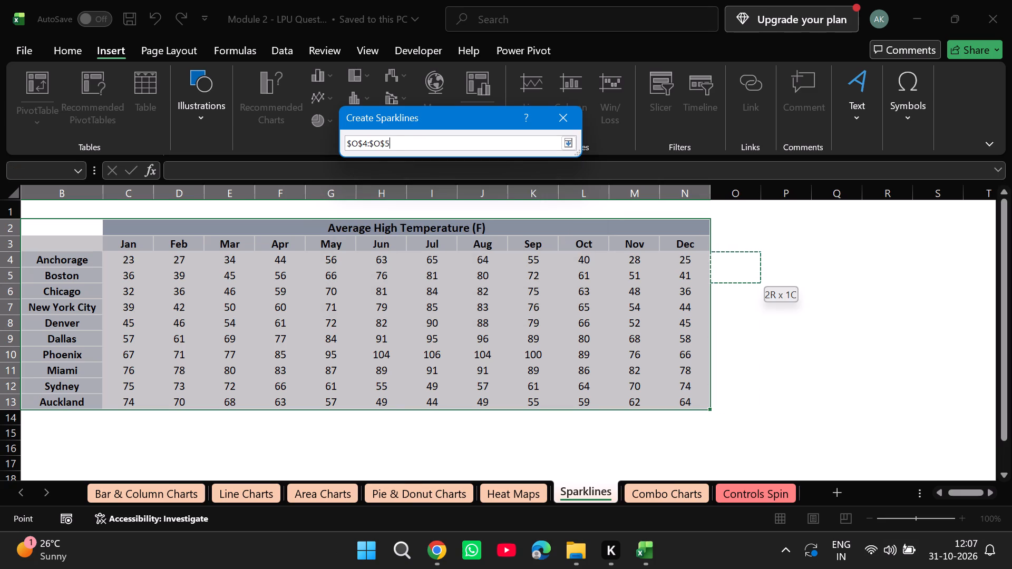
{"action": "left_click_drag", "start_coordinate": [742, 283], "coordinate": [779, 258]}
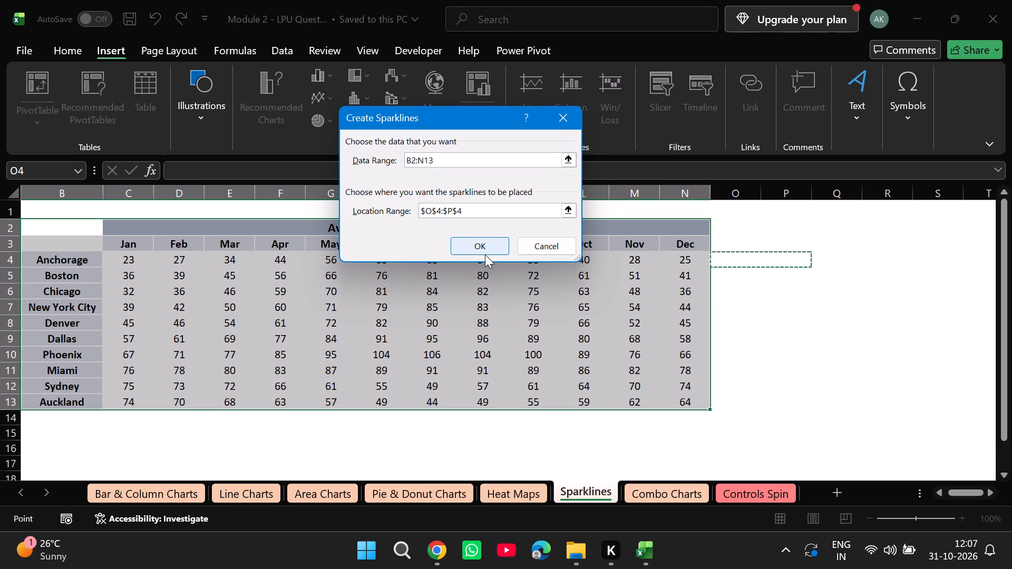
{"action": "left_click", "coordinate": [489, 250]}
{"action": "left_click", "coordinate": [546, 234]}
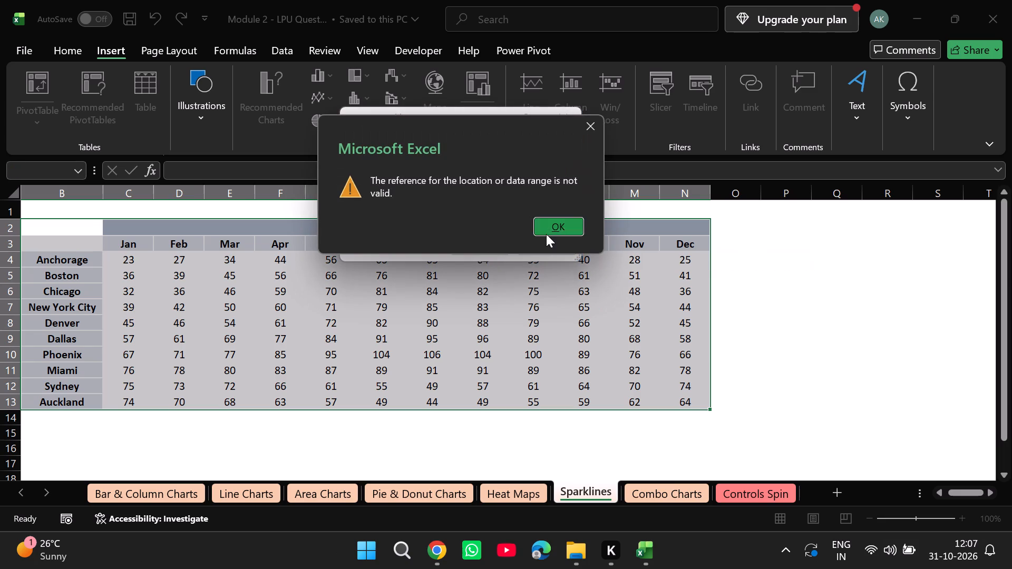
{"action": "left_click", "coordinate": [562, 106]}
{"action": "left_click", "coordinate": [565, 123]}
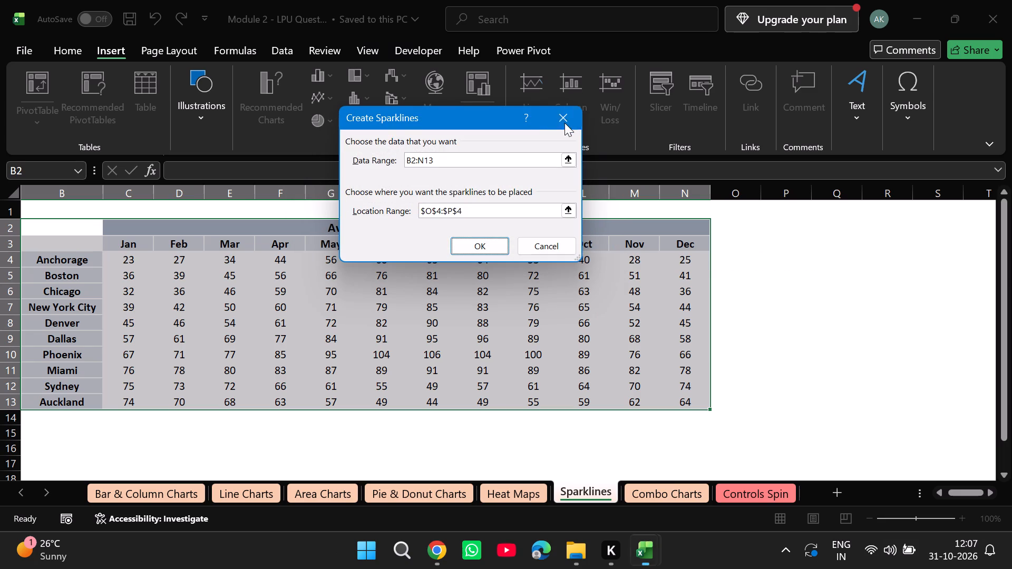
On the Combo Charts sheet, insert a Clustered Column - Line combo chart from the monthly data range A3:H15.
{"action": "left_click", "coordinate": [649, 488]}
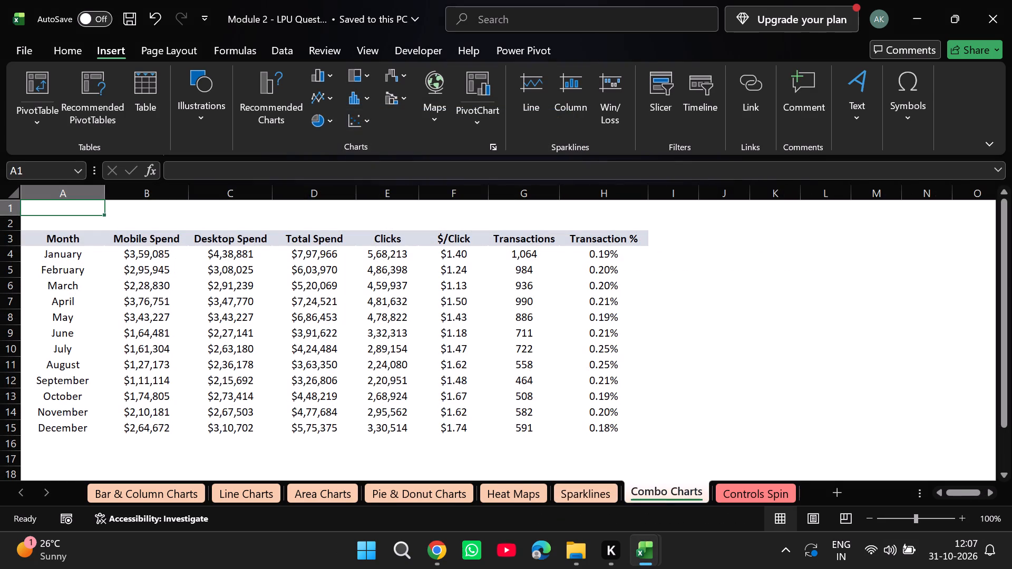
{"action": "left_click_drag", "start_coordinate": [39, 238], "coordinate": [608, 432]}
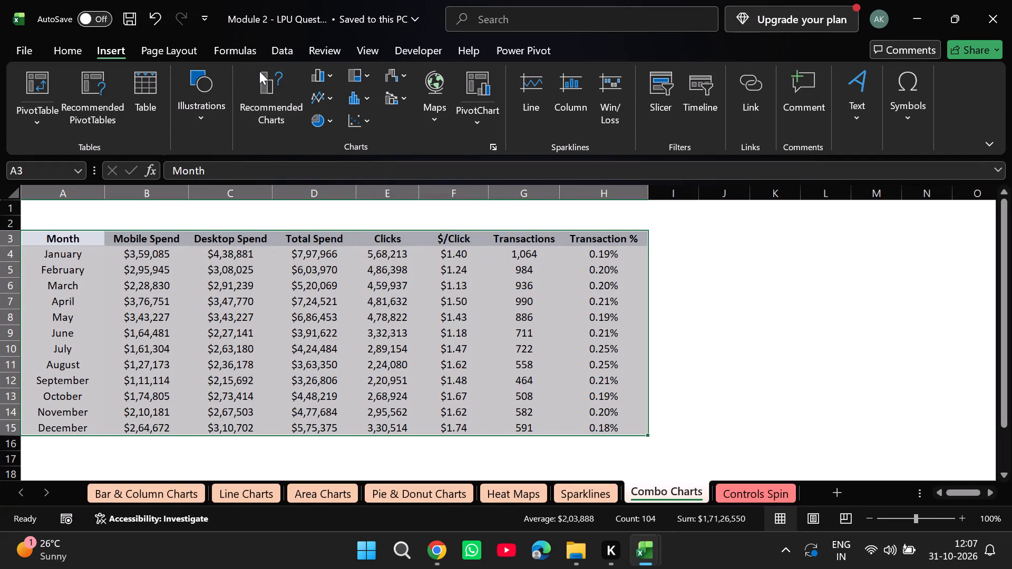
{"action": "left_click", "coordinate": [286, 114]}
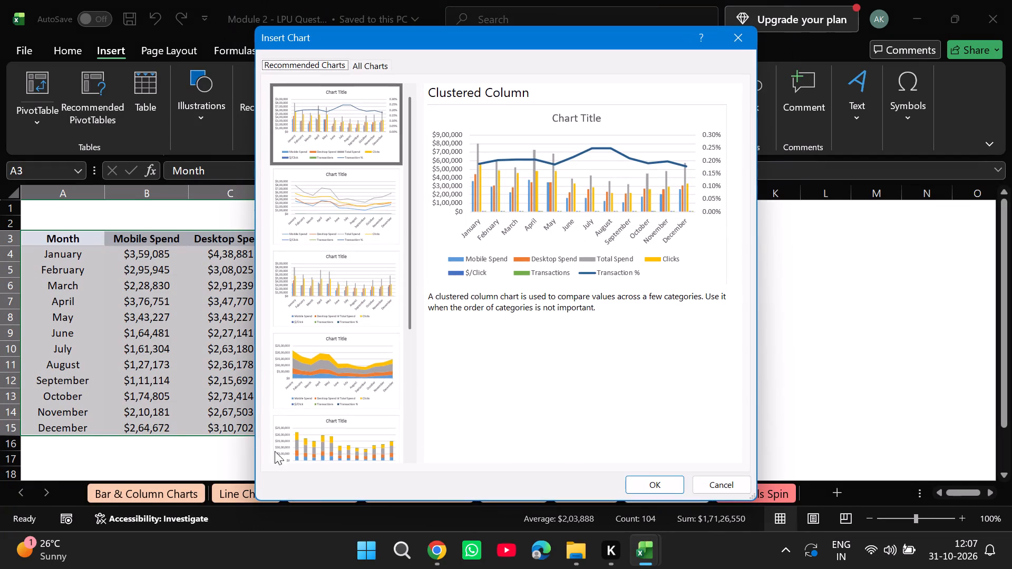
{"action": "left_click", "coordinate": [372, 66]}
{"action": "left_click", "coordinate": [310, 429]}
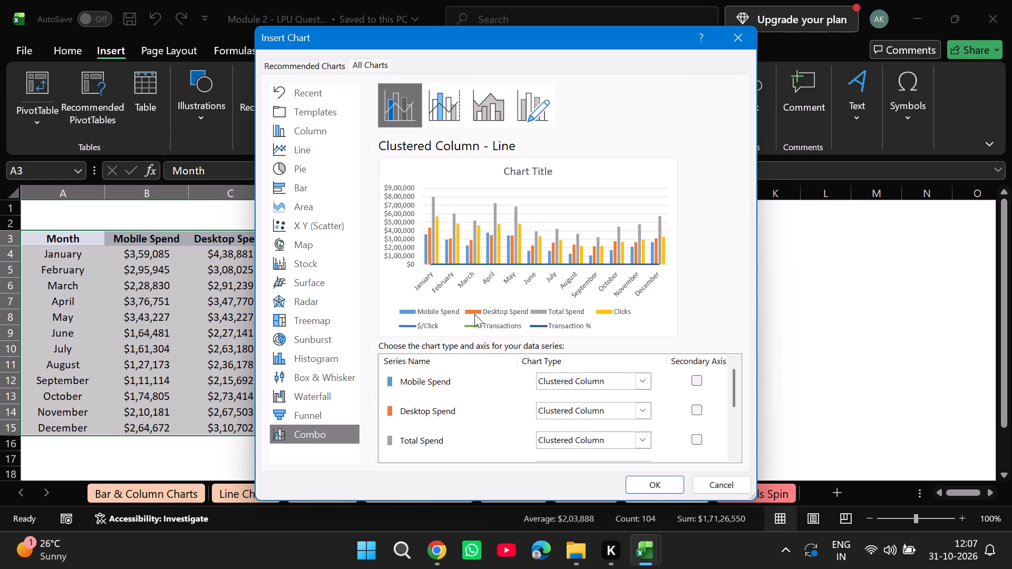
{"action": "scroll", "coordinate": [457, 404], "scroll_direction": "up", "scroll_amount": 2}
{"action": "left_click", "coordinate": [580, 234]}
{"action": "left_click", "coordinate": [652, 487]}
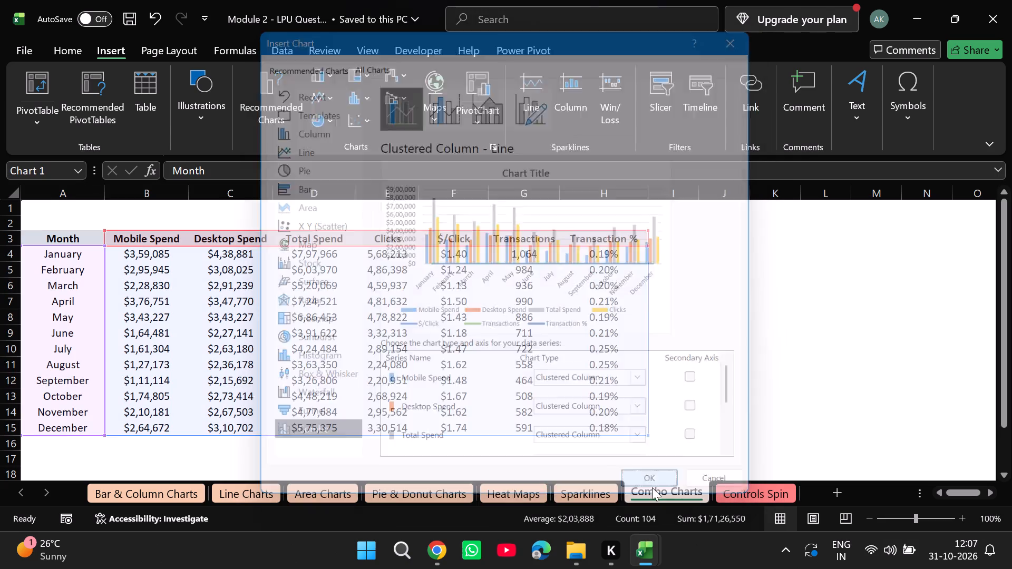
Move the combo chart beside the data table, starting at about column I, row 3, and save the workbook.
{"action": "scroll", "coordinate": [802, 368], "scroll_direction": "down", "scroll_amount": 1}
{"action": "scroll", "coordinate": [802, 368], "scroll_direction": "left", "scroll_amount": 1}
{"action": "scroll", "coordinate": [774, 305], "scroll_direction": "up", "scroll_amount": 1}
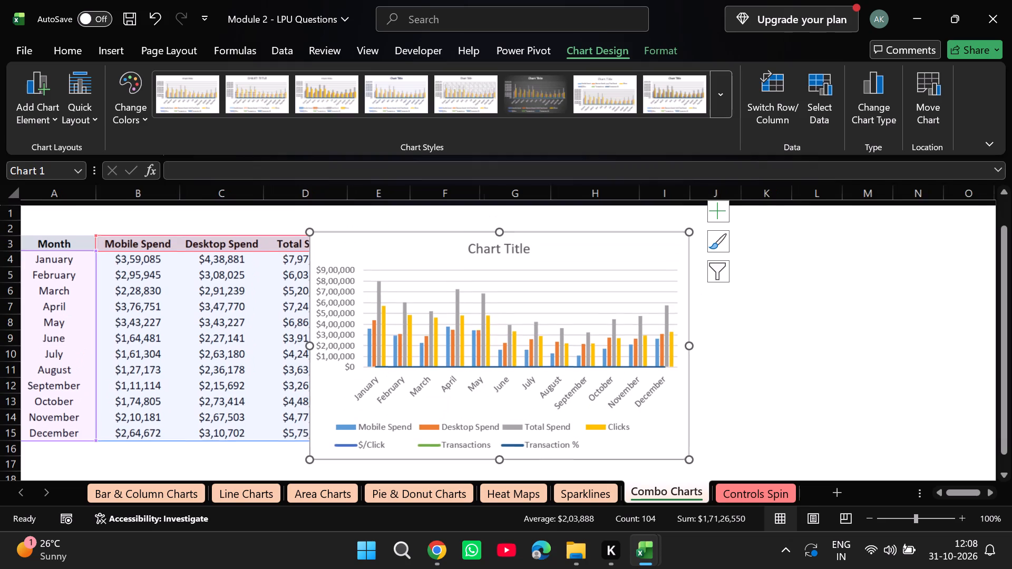
{"action": "scroll", "coordinate": [774, 305], "scroll_direction": "up", "scroll_amount": 1}
{"action": "left_click_drag", "start_coordinate": [441, 242], "coordinate": [797, 250]}
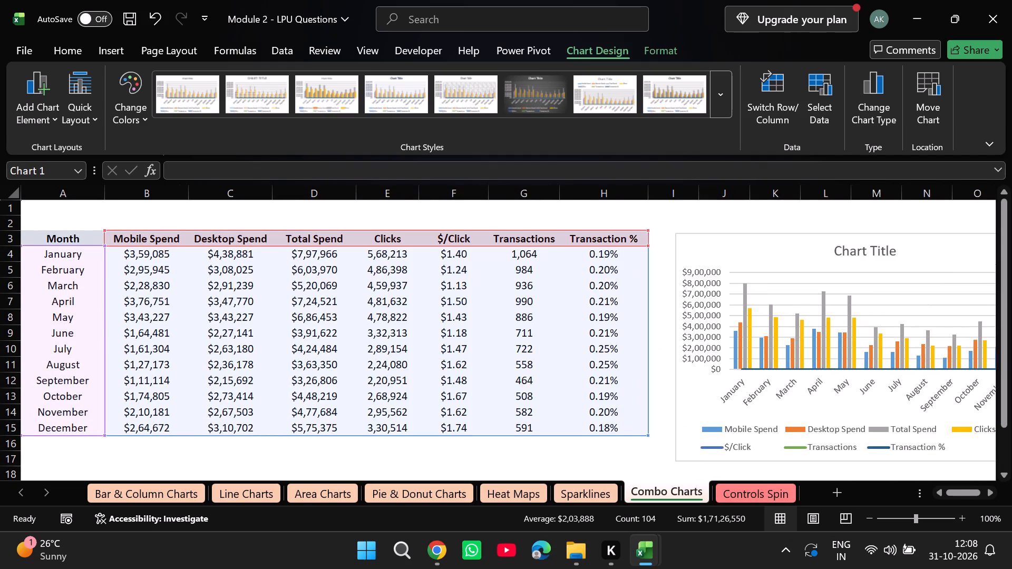
{"action": "left_click_drag", "start_coordinate": [797, 250], "coordinate": [785, 244]}
{"action": "left_click", "coordinate": [559, 466]}
{"action": "key", "text": "ctrl+s"}
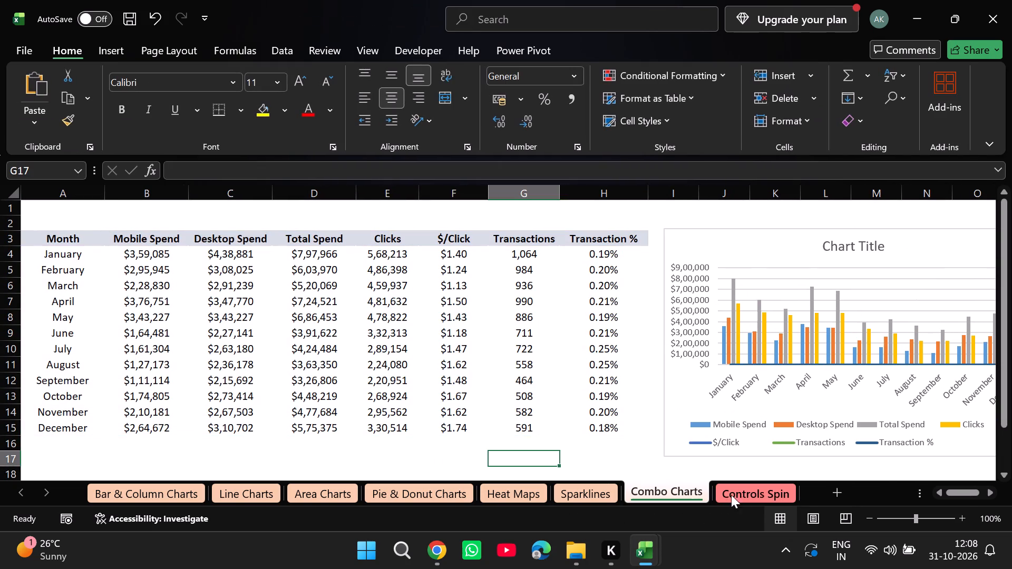
On the Controls Spin sheet, test the spin control by stepping the chart's year up and back down, and save the workbook.
{"action": "left_click", "coordinate": [750, 495]}
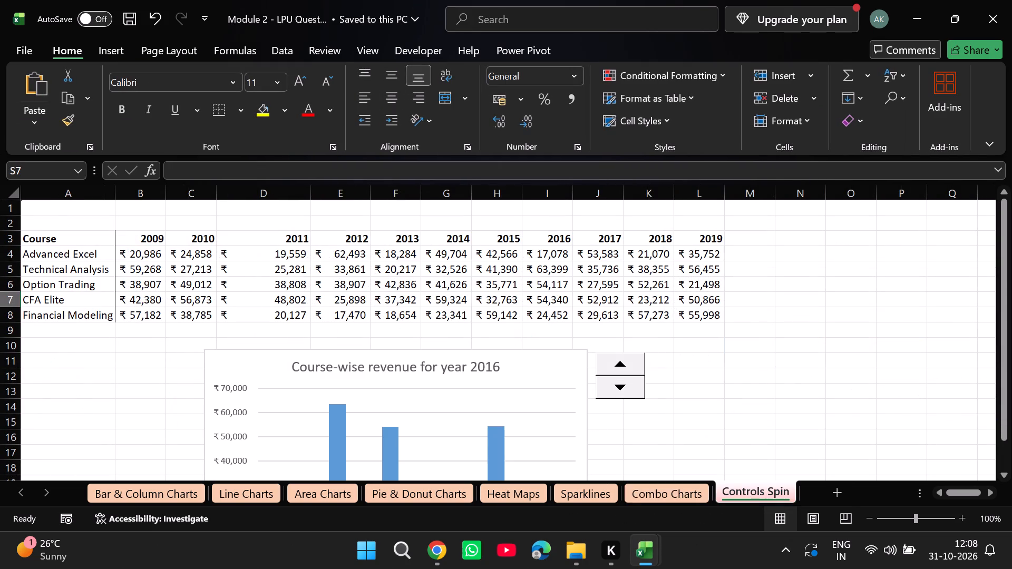
{"action": "scroll", "coordinate": [709, 401], "scroll_direction": "down", "scroll_amount": 1}
{"action": "scroll", "coordinate": [602, 302], "scroll_direction": "up", "scroll_amount": 1}
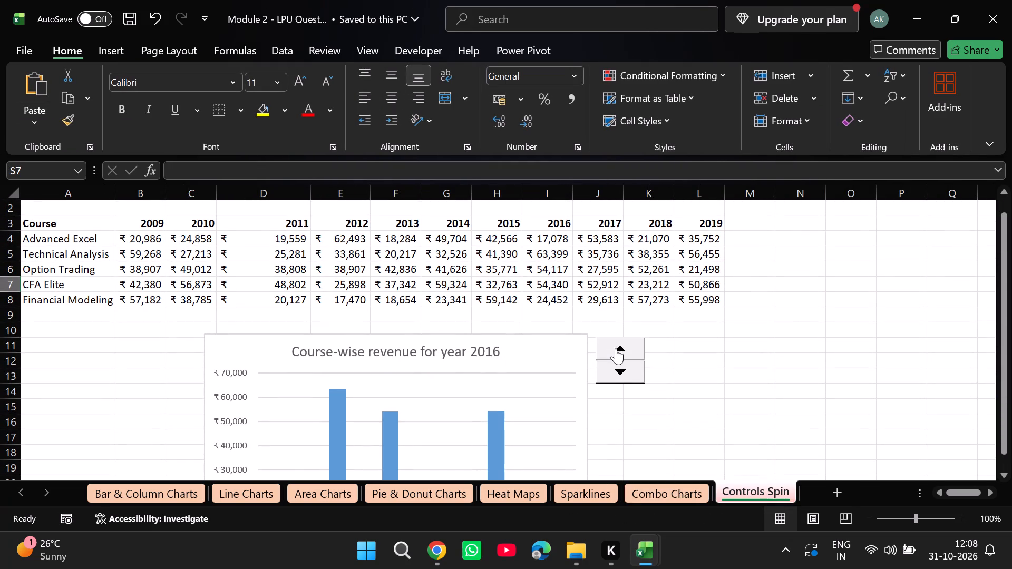
{"action": "left_click", "coordinate": [616, 348]}
{"action": "left_click", "coordinate": [630, 376]}
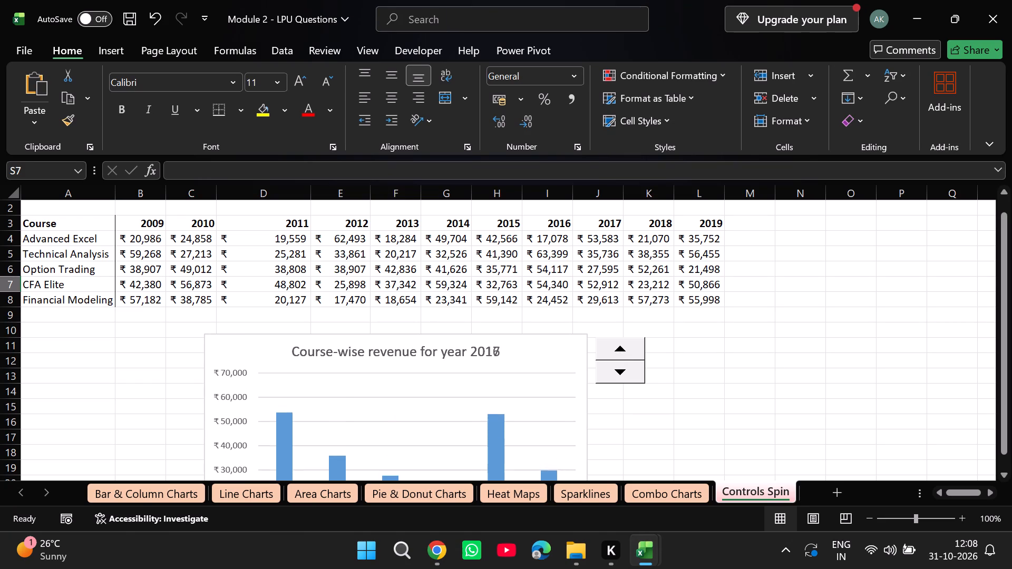
{"action": "left_click", "coordinate": [700, 369]}
{"action": "scroll", "coordinate": [700, 369], "scroll_direction": "down", "scroll_amount": 1}
{"action": "key", "text": "ctrl+s"}
{"action": "scroll", "coordinate": [700, 369], "scroll_direction": "down", "scroll_amount": 1}
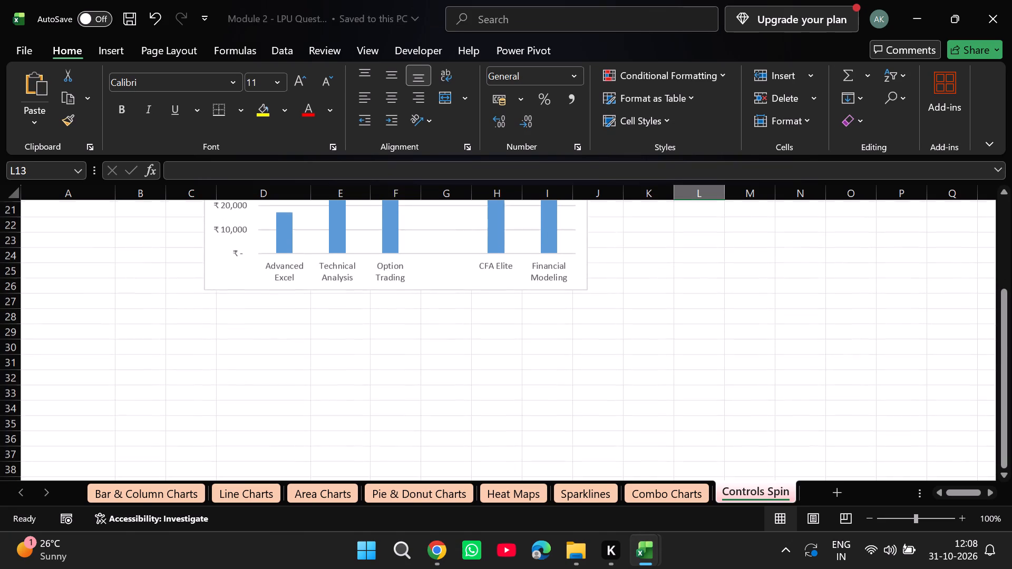
{"action": "scroll", "coordinate": [700, 369], "scroll_direction": "down", "scroll_amount": 1}
{"action": "left_click", "coordinate": [604, 489]}
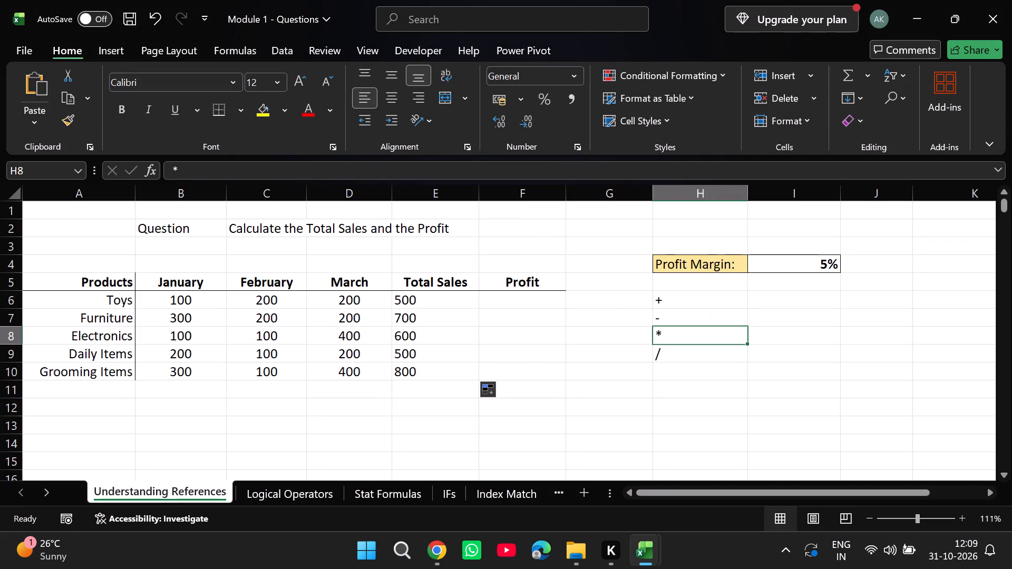
{"action": "left_click", "coordinate": [677, 350]}
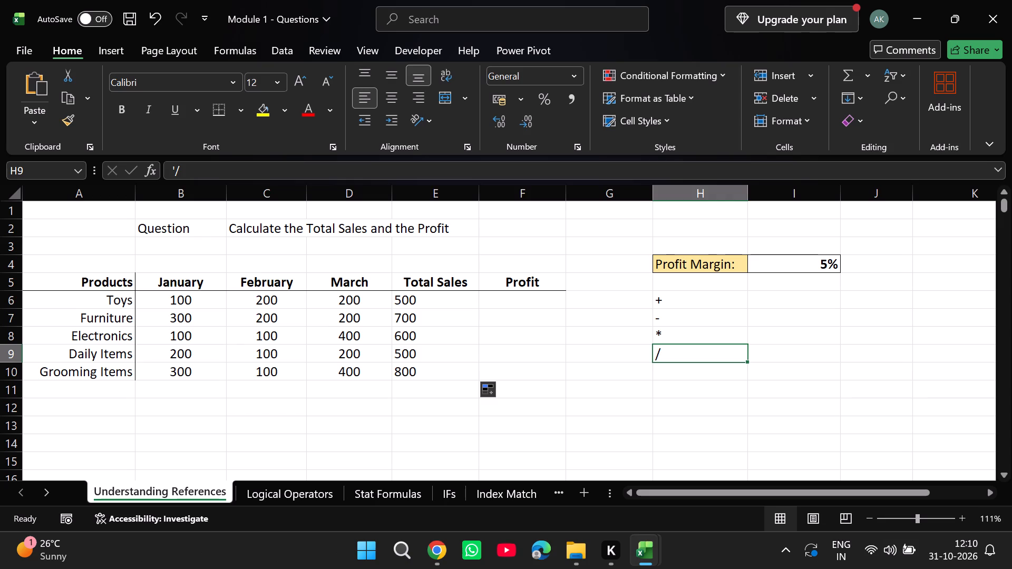
{"action": "left_click", "coordinate": [577, 443]}
{"action": "left_click", "coordinate": [499, 301]}
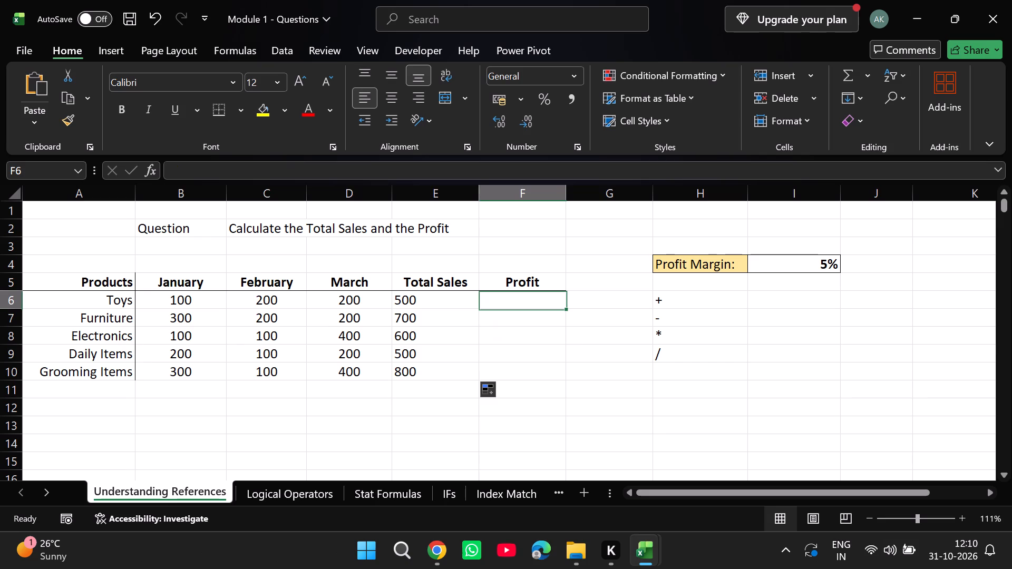
Recheck ChatGPT's Profit instructions, and copy its formula =E5*$J$3 into the Toys Profit cell F6 in Excel.
{"action": "key", "text": "alt+Tab"}
{"action": "scroll", "coordinate": [532, 380], "scroll_direction": "up", "scroll_amount": 3}
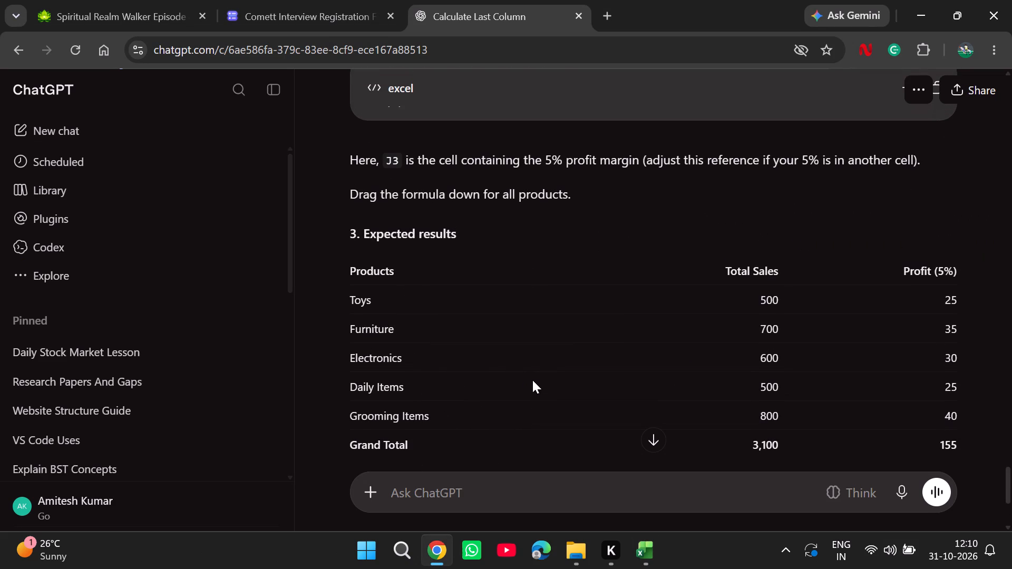
{"action": "key", "text": "alt+Tab"}
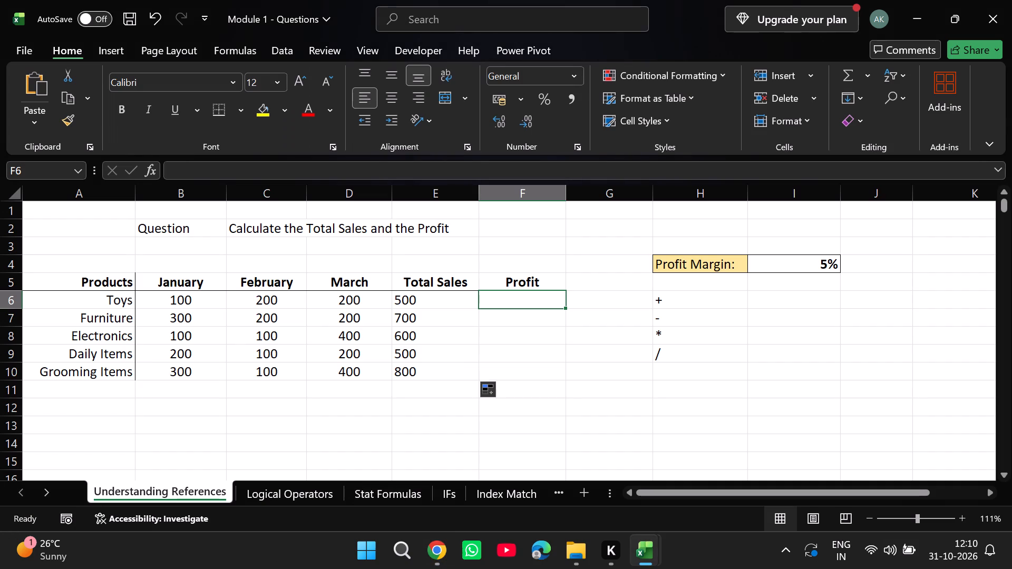
{"action": "key", "text": "alt+Tab"}
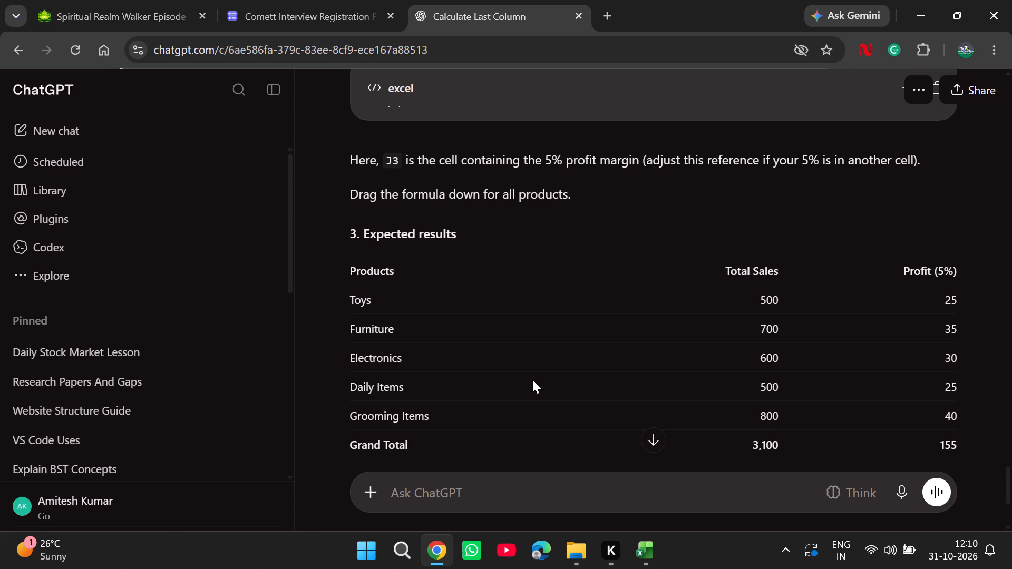
{"action": "scroll", "coordinate": [450, 315], "scroll_direction": "down", "scroll_amount": 1}
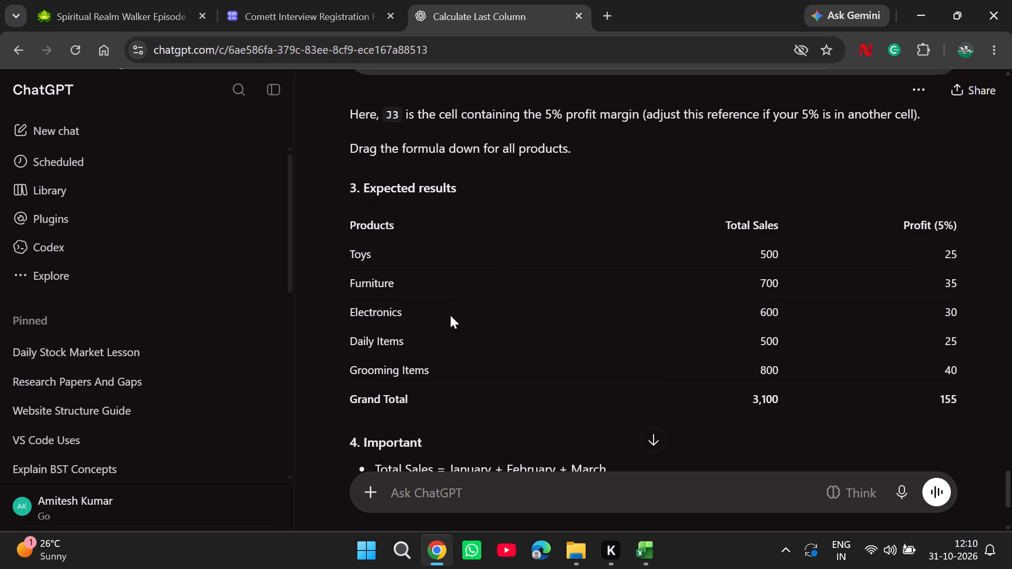
{"action": "scroll", "coordinate": [450, 315], "scroll_direction": "down", "scroll_amount": 1}
{"action": "scroll", "coordinate": [450, 315], "scroll_direction": "left", "scroll_amount": 1}
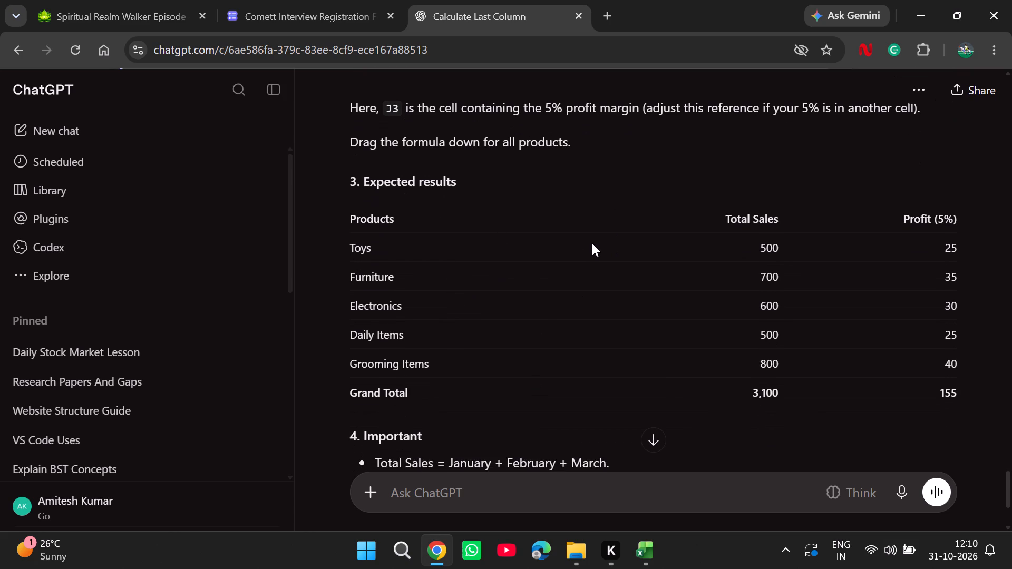
{"action": "scroll", "coordinate": [592, 243], "scroll_direction": "up", "scroll_amount": 1}
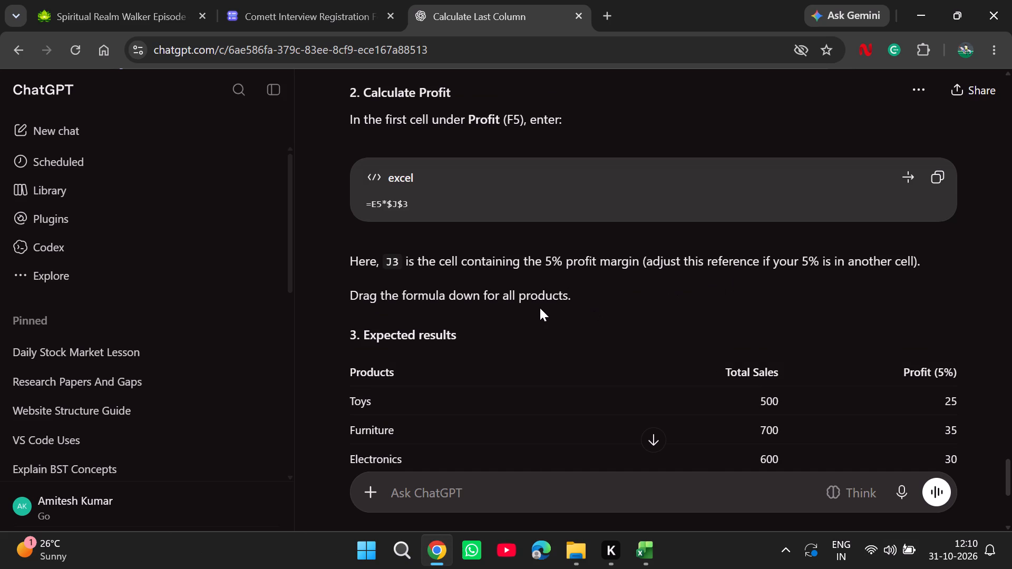
{"action": "scroll", "coordinate": [540, 308], "scroll_direction": "up", "scroll_amount": 1}
{"action": "left_click", "coordinate": [943, 281]}
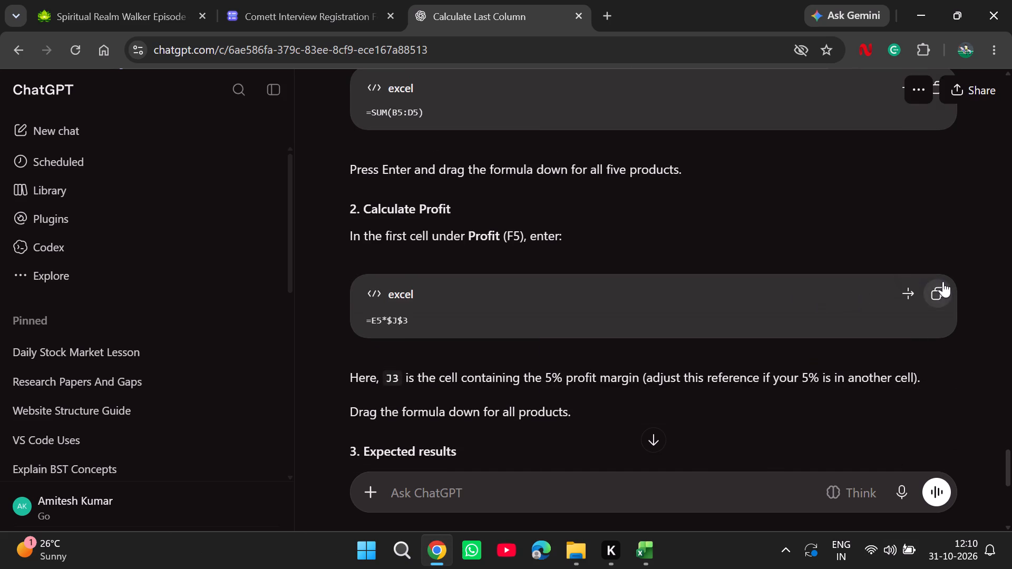
{"action": "key", "text": "alt+Tab"}
{"action": "left_click", "coordinate": [505, 299]}
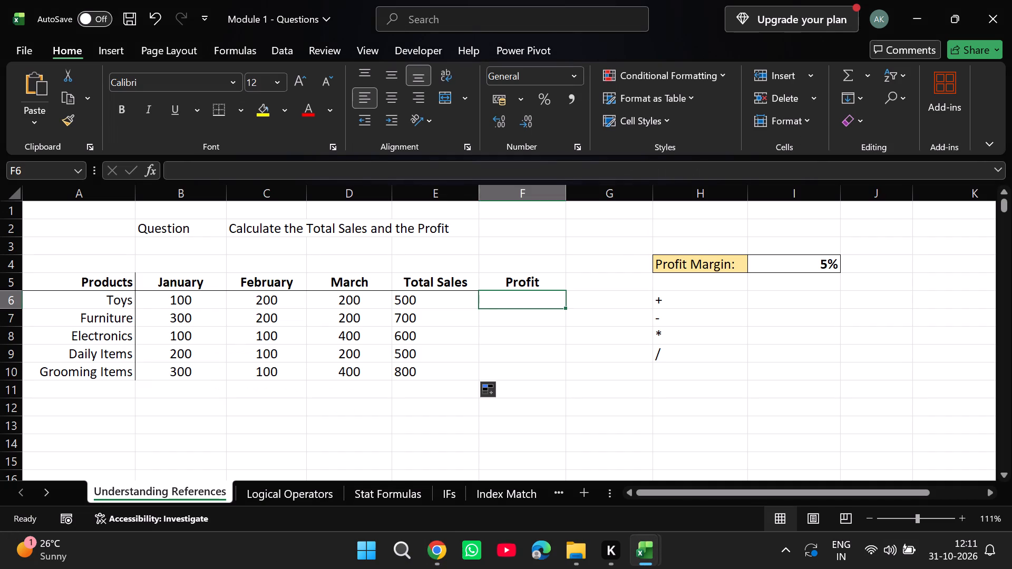
{"action": "key", "text": "ctrl+v"}
{"action": "key", "text": "Return"}
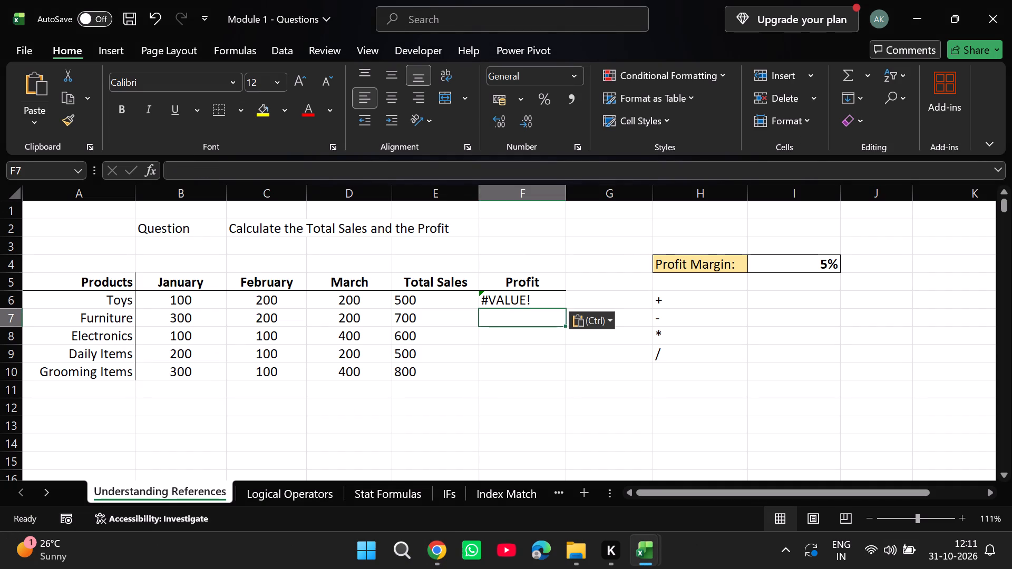
Change the Toys Profit formula in F6 to =F6*$I$4.
{"action": "left_click", "coordinate": [508, 301]}
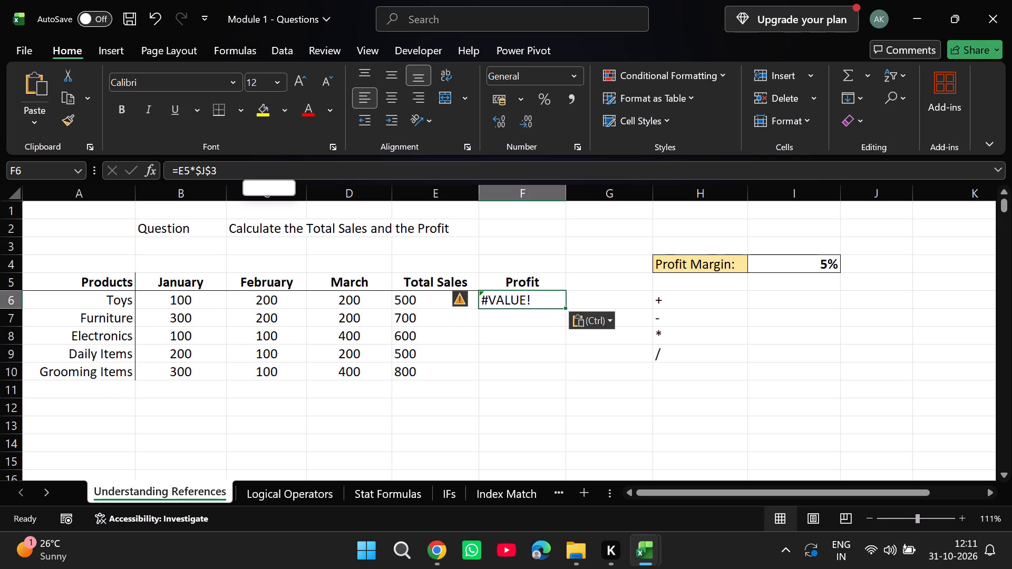
{"action": "left_click", "coordinate": [186, 170]}
{"action": "key", "text": "Right"}
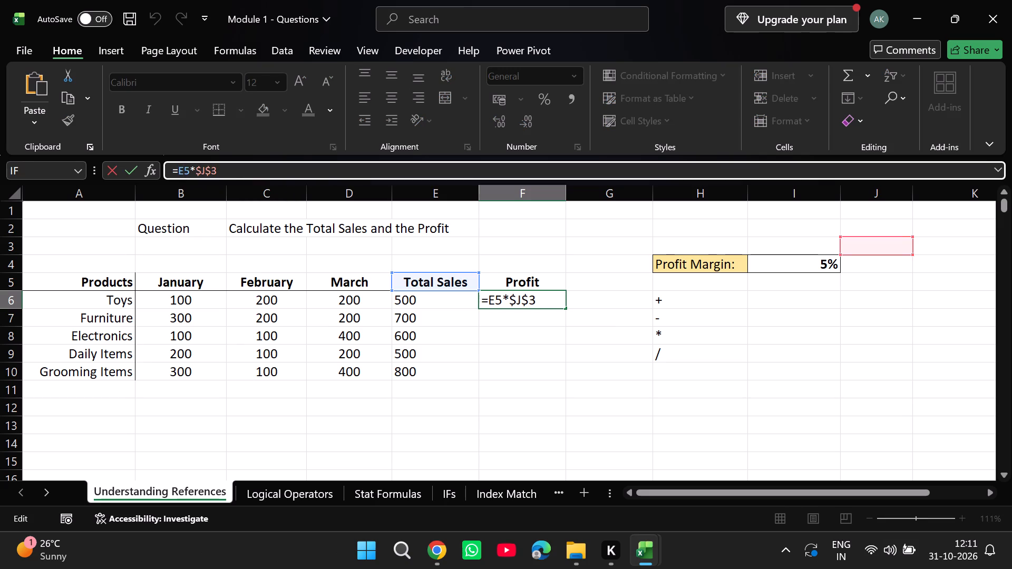
{"action": "key", "text": "BackSpace"}
{"action": "key", "text": "BackSpace"}
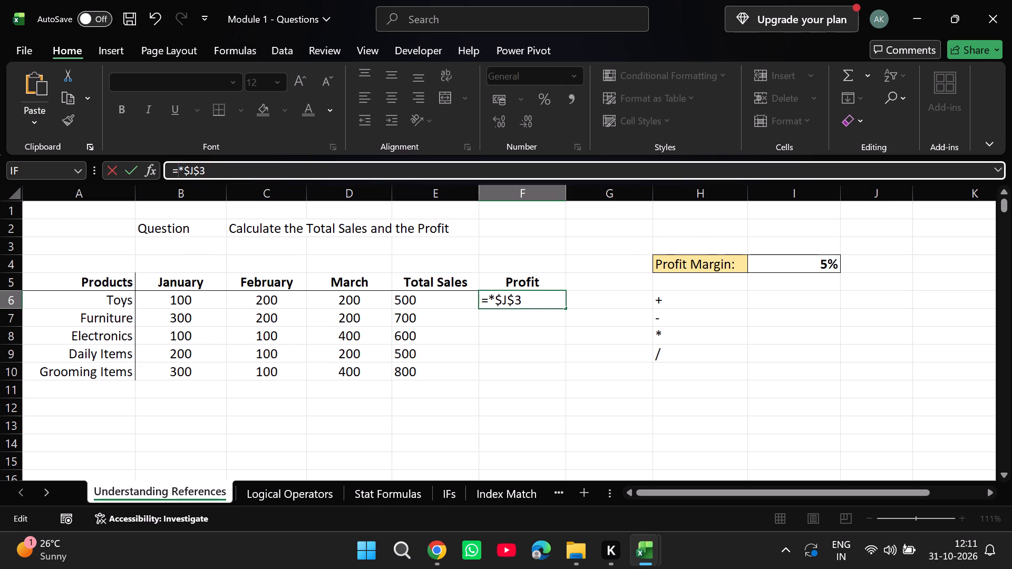
{"action": "key", "text": "shift+f"}
{"action": "key", "text": "6"}
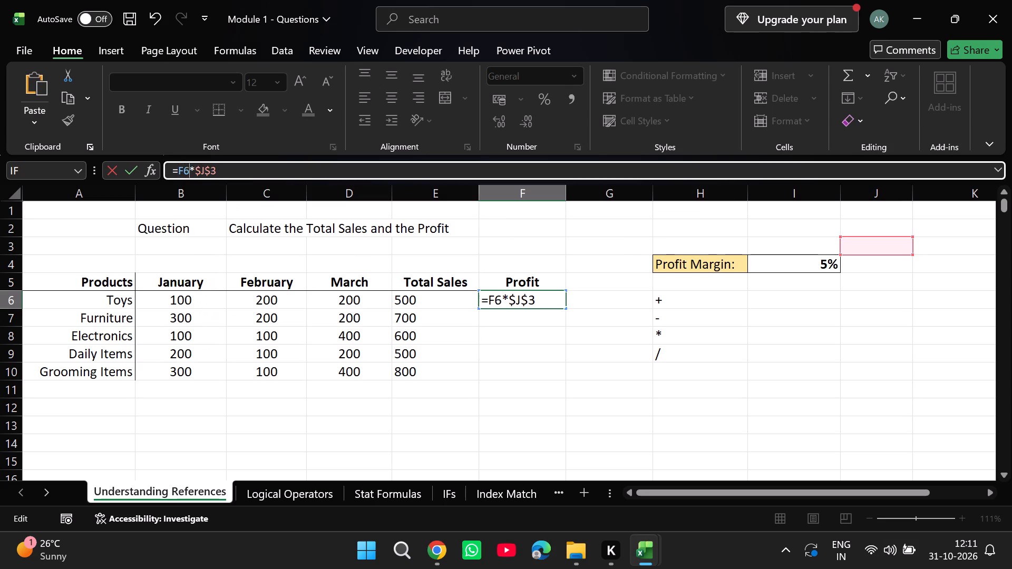
{"action": "left_click", "coordinate": [217, 168]}
{"action": "key", "text": "BackSpace"}
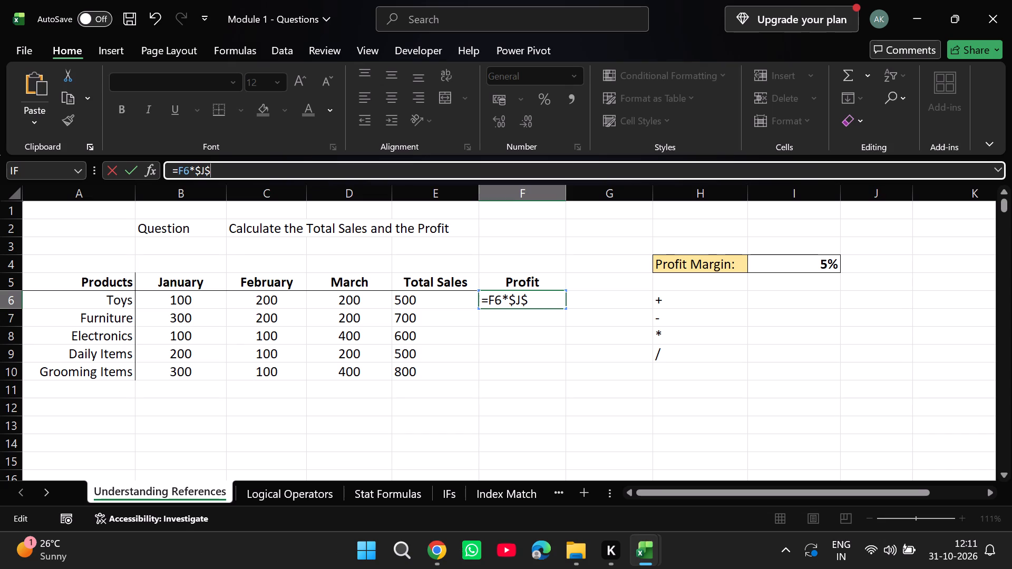
{"action": "key", "text": "Left"}
{"action": "key", "text": "BackSpace"}
{"action": "key", "text": "shift+i"}
{"action": "key", "text": "End"}
{"action": "key", "text": "4"}
{"action": "key", "text": "Return"}
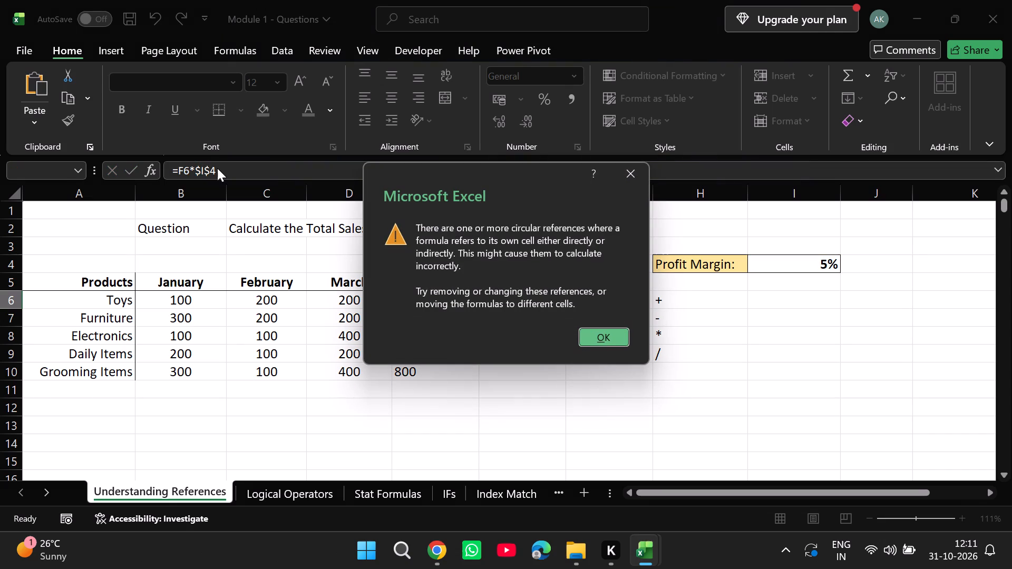
{"action": "left_click", "coordinate": [606, 333]}
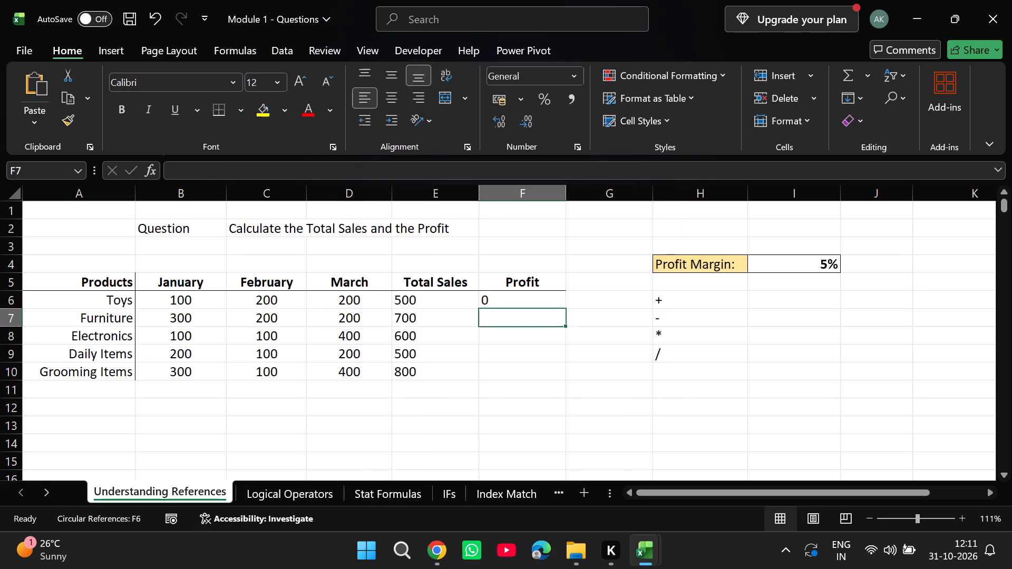
Fill the =F6*$I$4 formula from F6 down the Profit column to Daily Items in F9.
{"action": "left_click", "coordinate": [507, 297]}
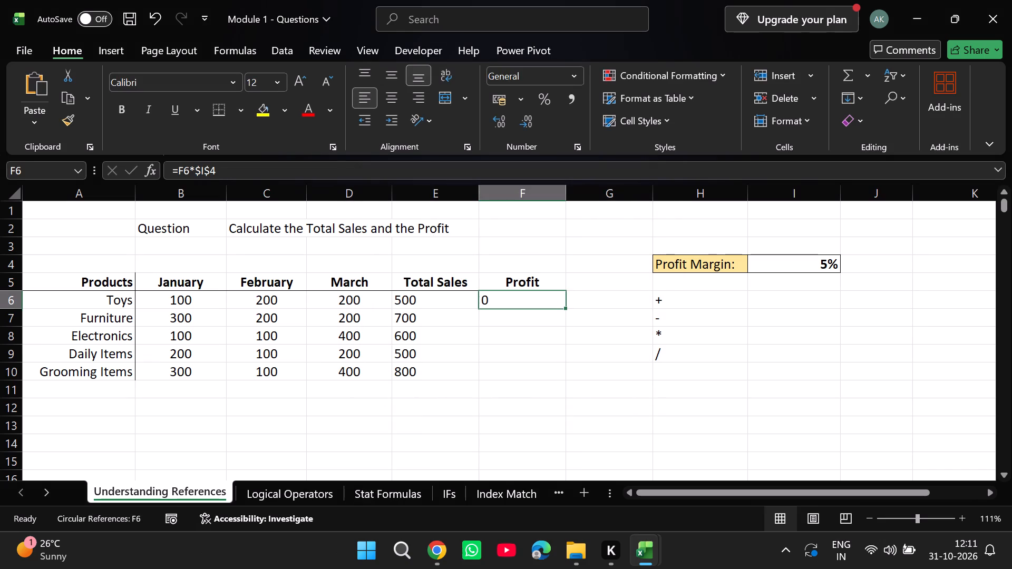
{"action": "left_click_drag", "start_coordinate": [563, 308], "coordinate": [565, 370]}
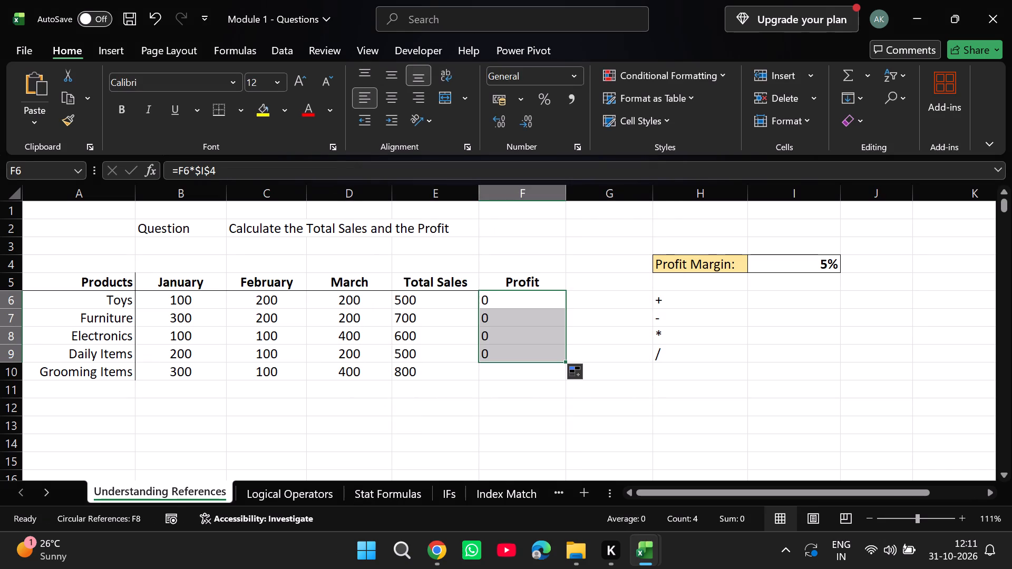
Extend the Profit formula fill down to Grooming Items in F10.
{"action": "left_click_drag", "start_coordinate": [564, 362], "coordinate": [563, 374]}
{"action": "left_click", "coordinate": [615, 364]}
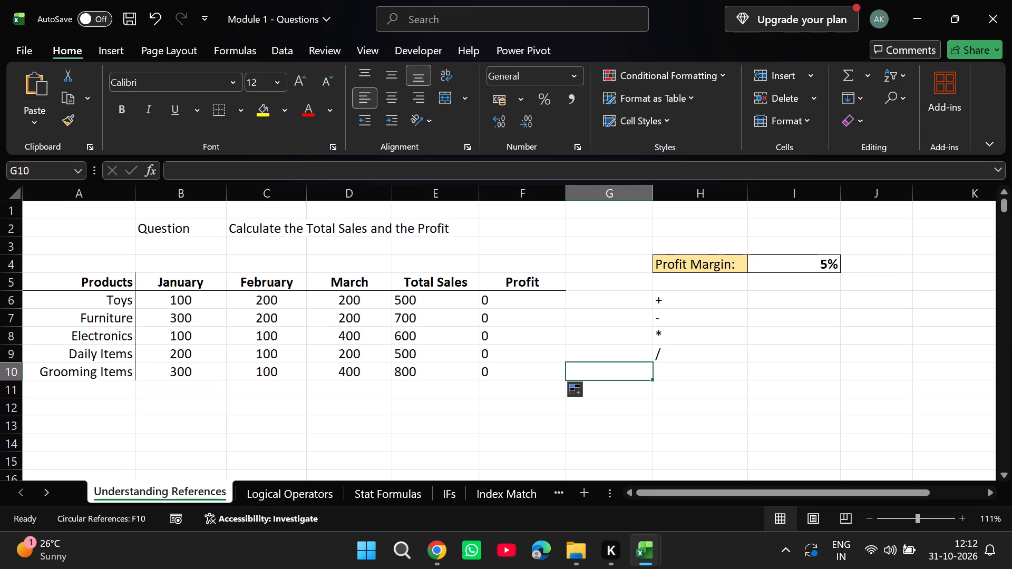
{"action": "key", "text": "shift+super+s"}
{"action": "left_click_drag", "start_coordinate": [42, 221], "coordinate": [851, 424]}
{"action": "key", "text": "alt+Tab"}
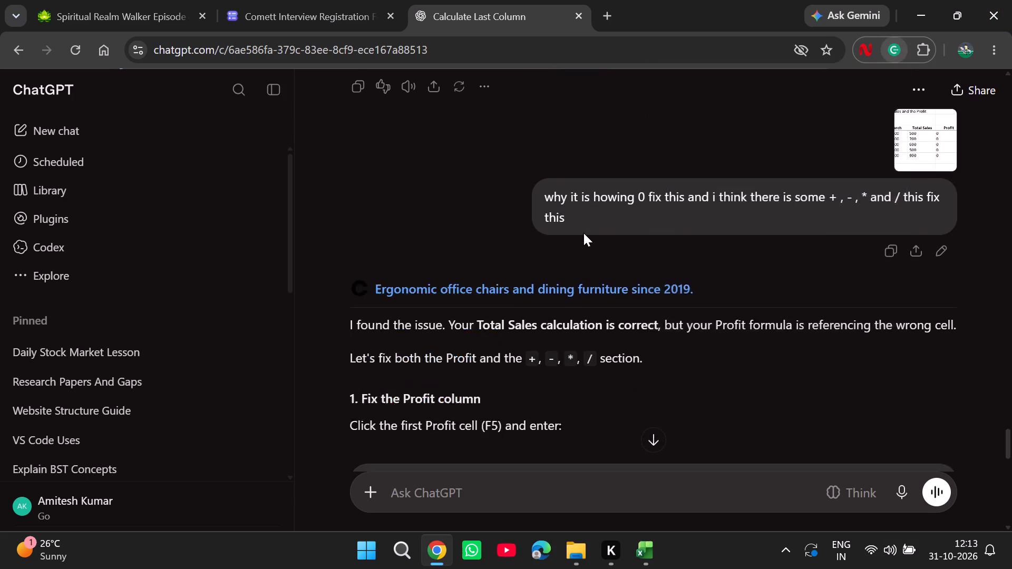
{"action": "scroll", "coordinate": [583, 233], "scroll_direction": "down", "scroll_amount": 2}
{"action": "scroll", "coordinate": [583, 233], "scroll_direction": "left", "scroll_amount": 1}
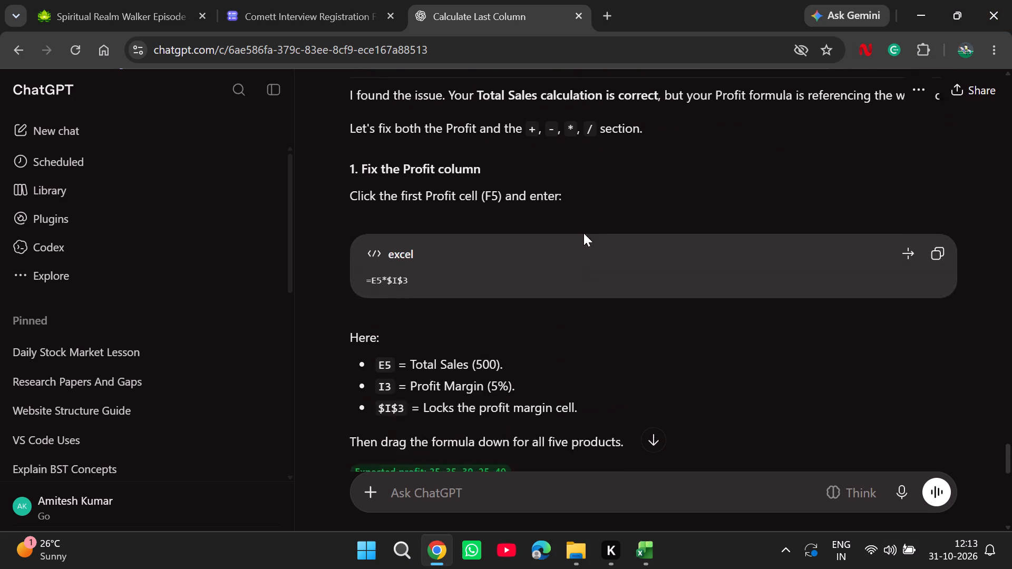
{"action": "scroll", "coordinate": [583, 233], "scroll_direction": "left", "scroll_amount": 1}
{"action": "scroll", "coordinate": [583, 233], "scroll_direction": "down", "scroll_amount": 3}
{"action": "scroll", "coordinate": [583, 233], "scroll_direction": "up", "scroll_amount": 2}
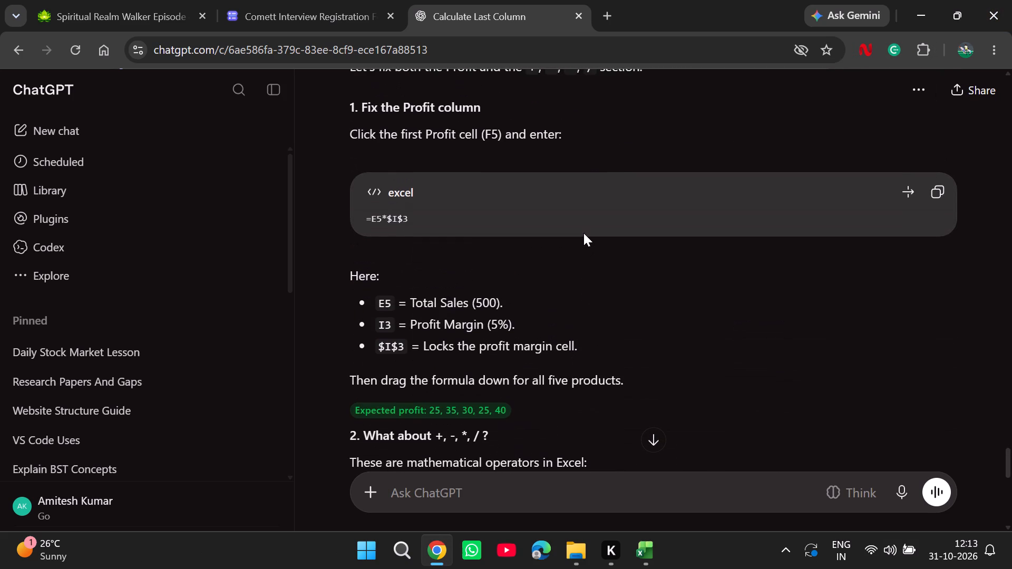
{"action": "scroll", "coordinate": [583, 233], "scroll_direction": "up", "scroll_amount": 1}
{"action": "left_click", "coordinate": [930, 250]}
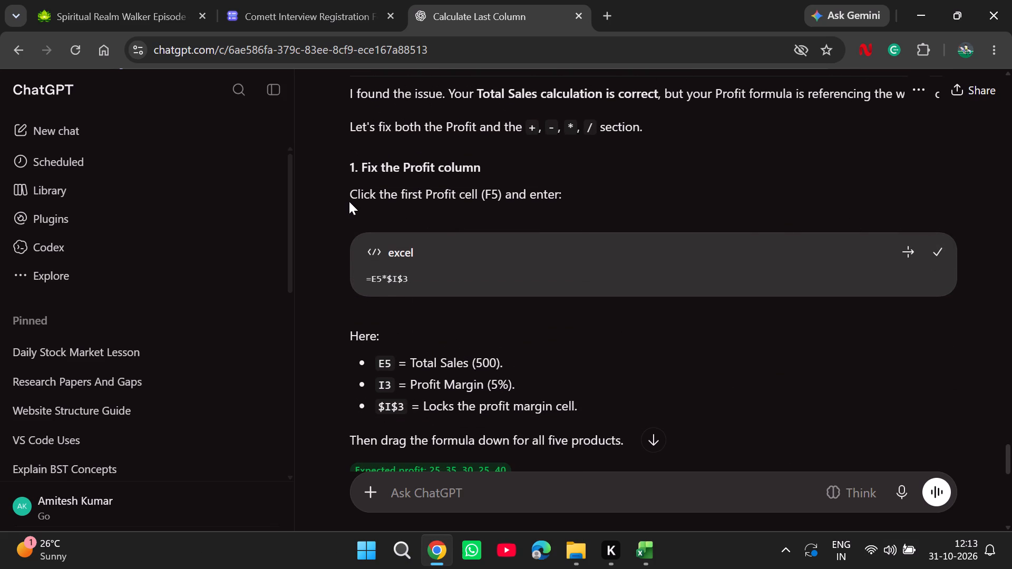
Check cell F5 in the Excel sheet against ChatGPT's instructions, and review the rest of its answer in Chrome.
{"action": "key", "text": "alt+Tab"}
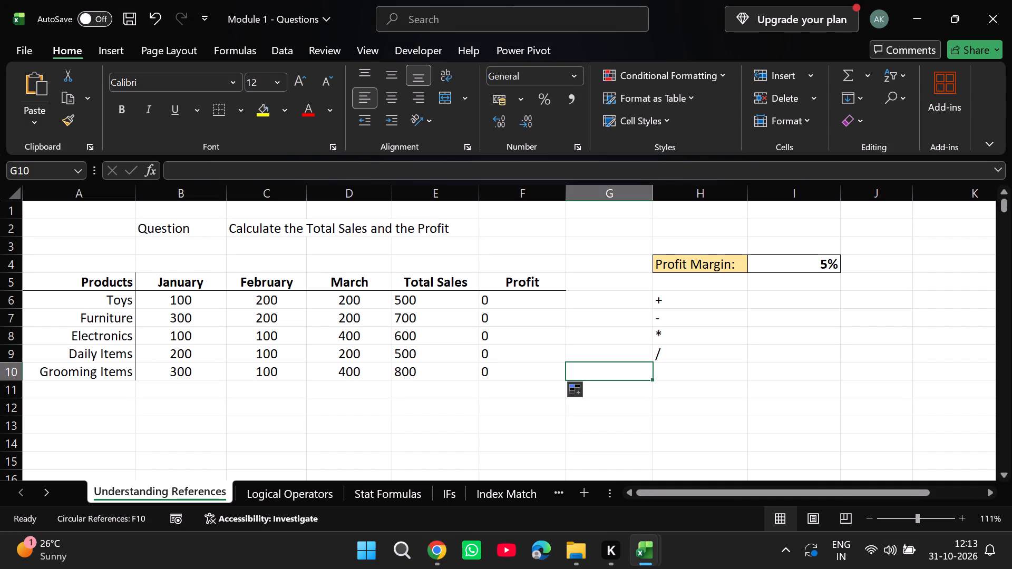
{"action": "left_click", "coordinate": [523, 286]}
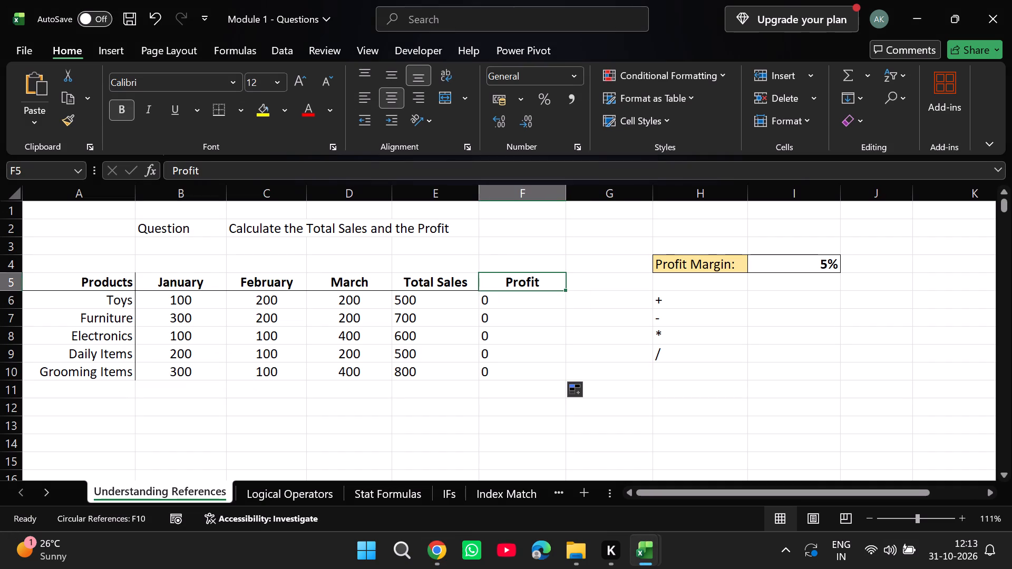
{"action": "key", "text": "alt+Tab"}
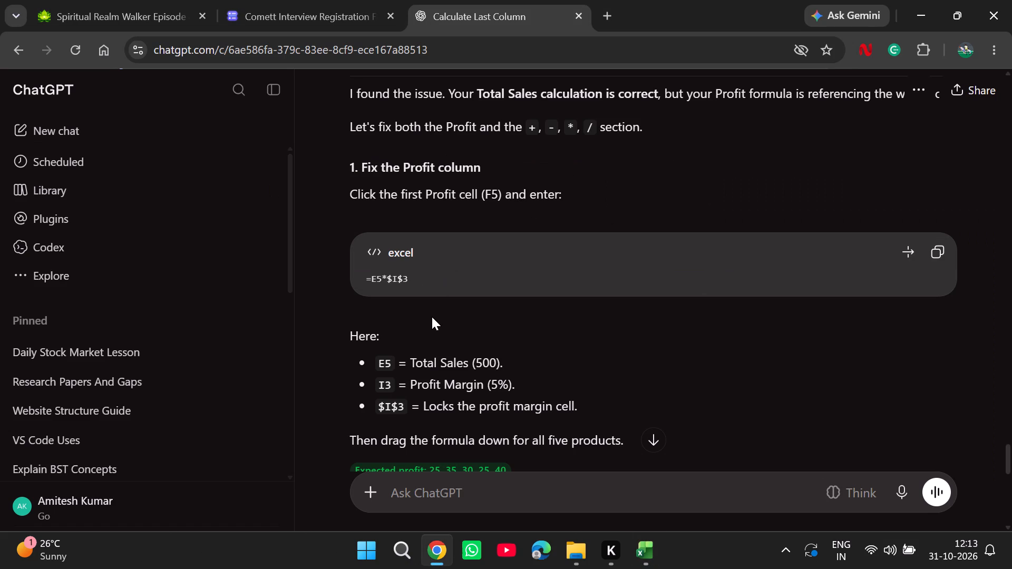
{"action": "scroll", "coordinate": [432, 317], "scroll_direction": "down", "scroll_amount": 8}
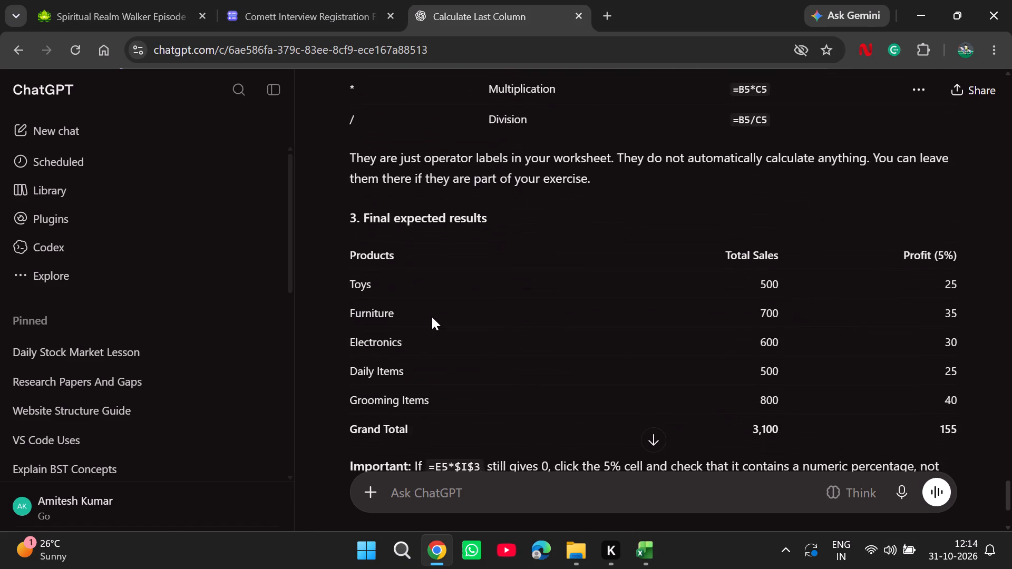
{"action": "scroll", "coordinate": [432, 317], "scroll_direction": "down", "scroll_amount": 4}
Ask ChatGPT "are you shure on F5 will it be F6".
{"action": "left_click", "coordinate": [503, 487]}
{"action": "key", "text": "a"}
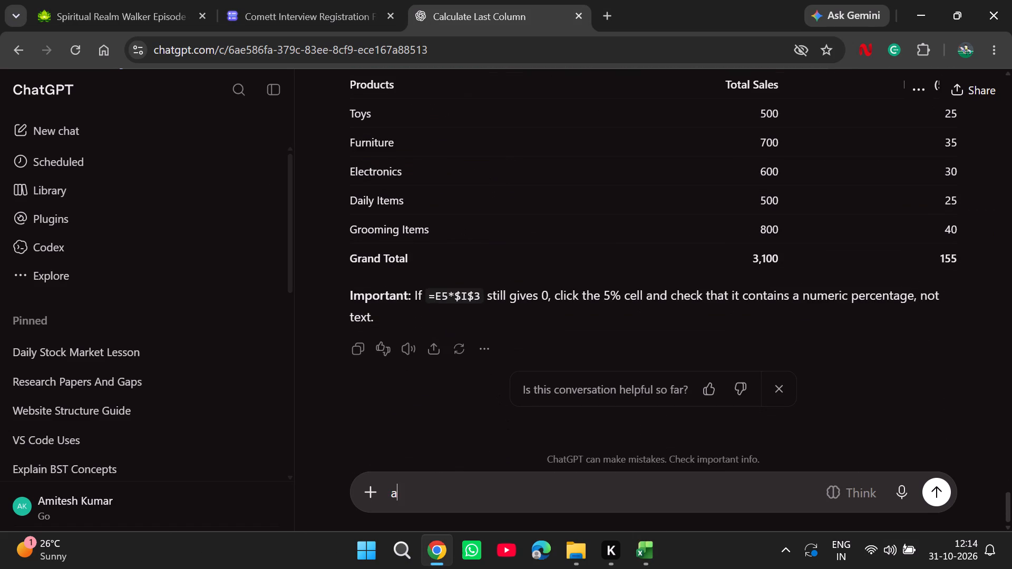
{"action": "type", "text": "re you shure on"}
{"action": "key", "text": "space"}
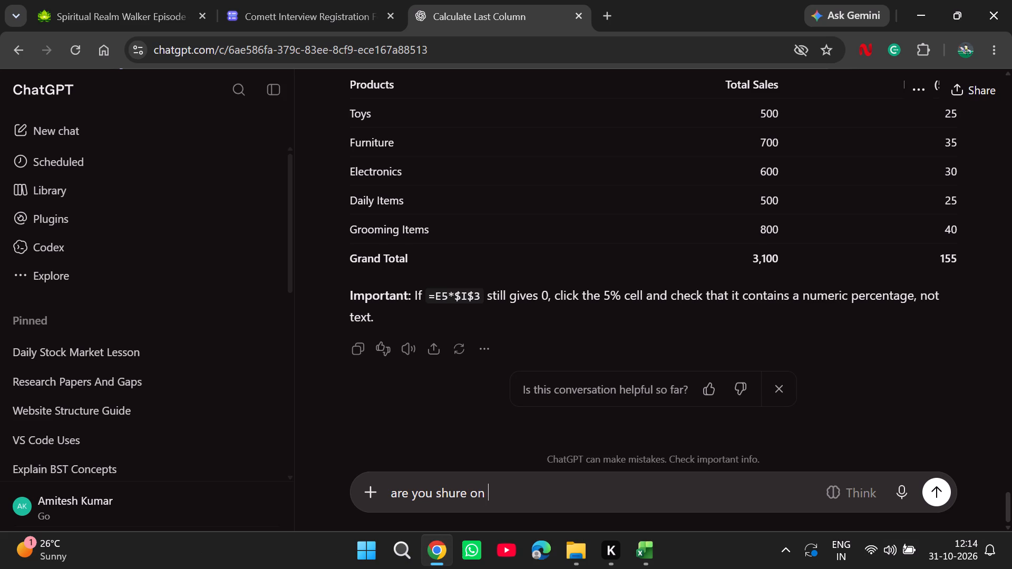
{"action": "key", "text": "shift+f"}
{"action": "type", "text": "5"}
{"action": "key", "text": "space"}
{"action": "type", "text": "wi"}
{"action": "key", "text": "BackSpace"}
{"action": "key", "text": "BackSpace"}
{"action": "type", "text": "will it be"}
{"action": "key", "text": "space"}
{"action": "type", "text": "F6"}
{"action": "key", "text": "space"}
{"action": "key", "text": "Return"}
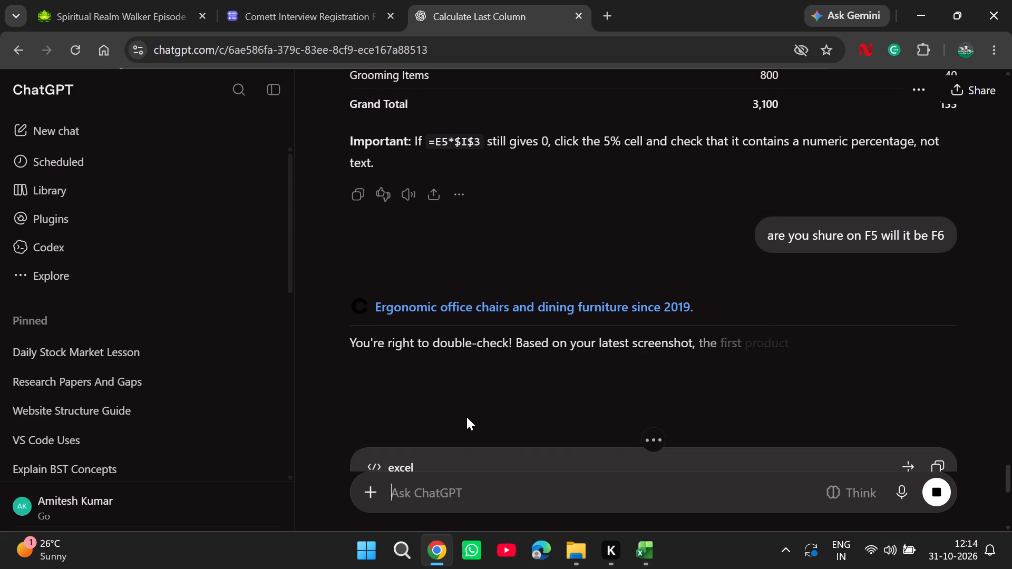
Read ChatGPT's reply about the starting Profit cell, compare its row numbers with the Excel sheet, and return to the chat.
{"action": "scroll", "coordinate": [528, 338], "scroll_direction": "down", "scroll_amount": 3}
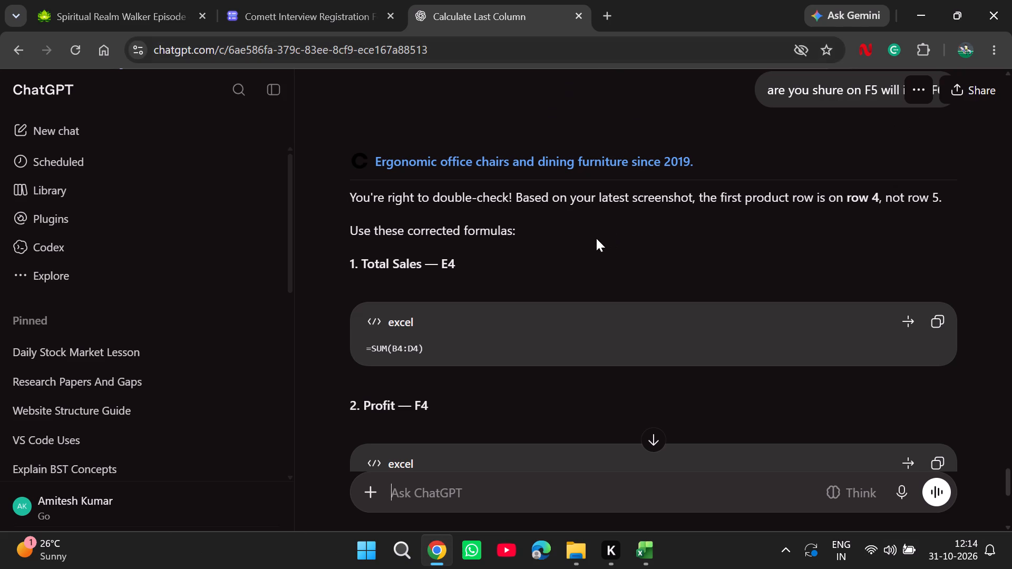
{"action": "scroll", "coordinate": [645, 246], "scroll_direction": "down", "scroll_amount": 1}
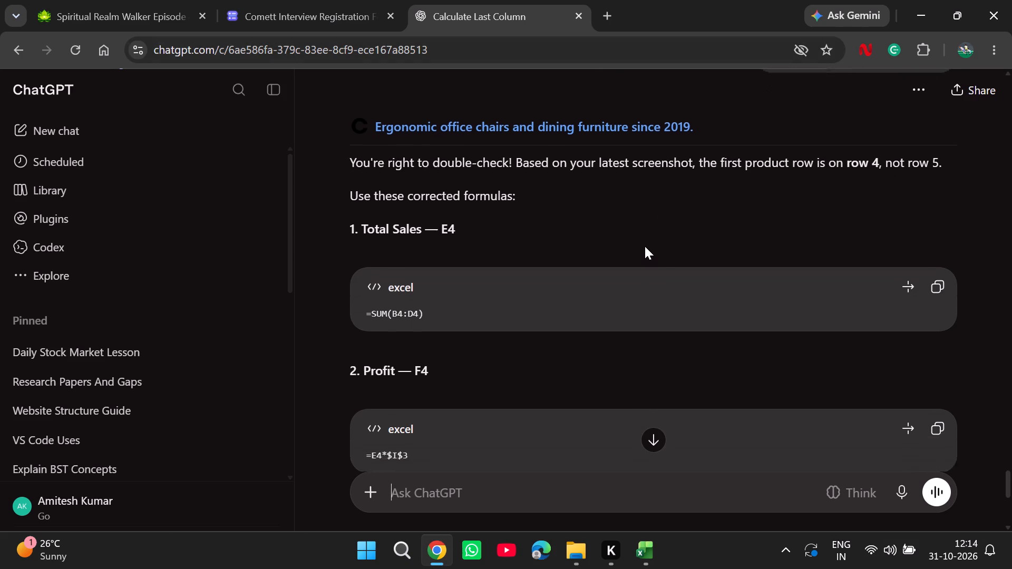
{"action": "scroll", "coordinate": [645, 246], "scroll_direction": "down", "scroll_amount": 5}
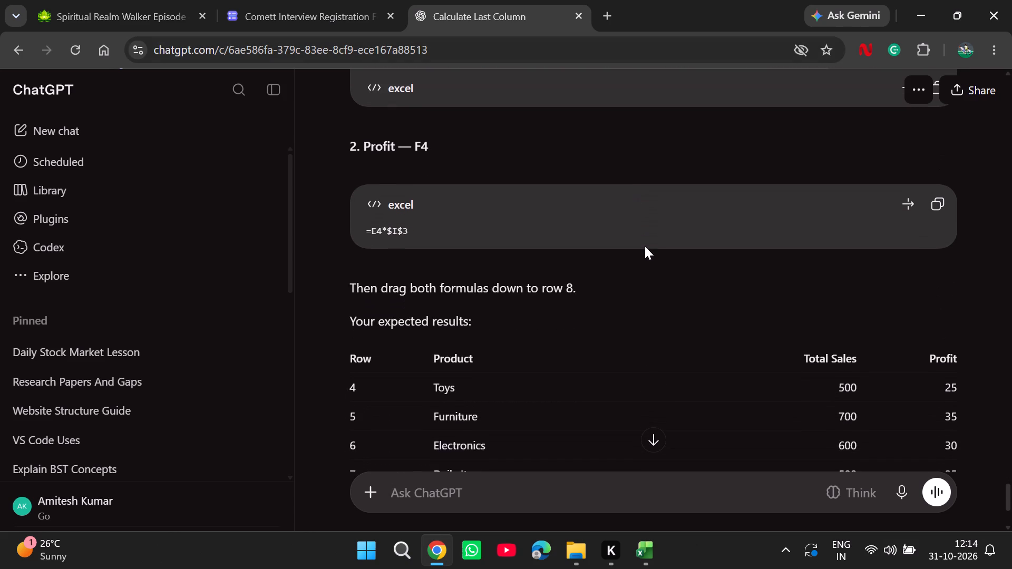
{"action": "scroll", "coordinate": [645, 246], "scroll_direction": "up", "scroll_amount": 1}
{"action": "scroll", "coordinate": [474, 290], "scroll_direction": "down", "scroll_amount": 1}
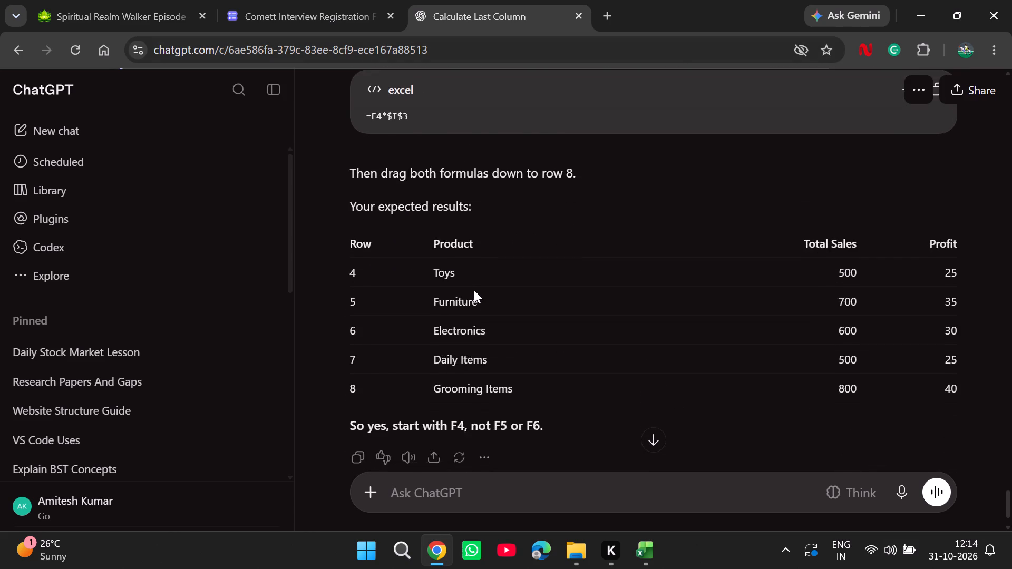
{"action": "scroll", "coordinate": [474, 290], "scroll_direction": "down", "scroll_amount": 3}
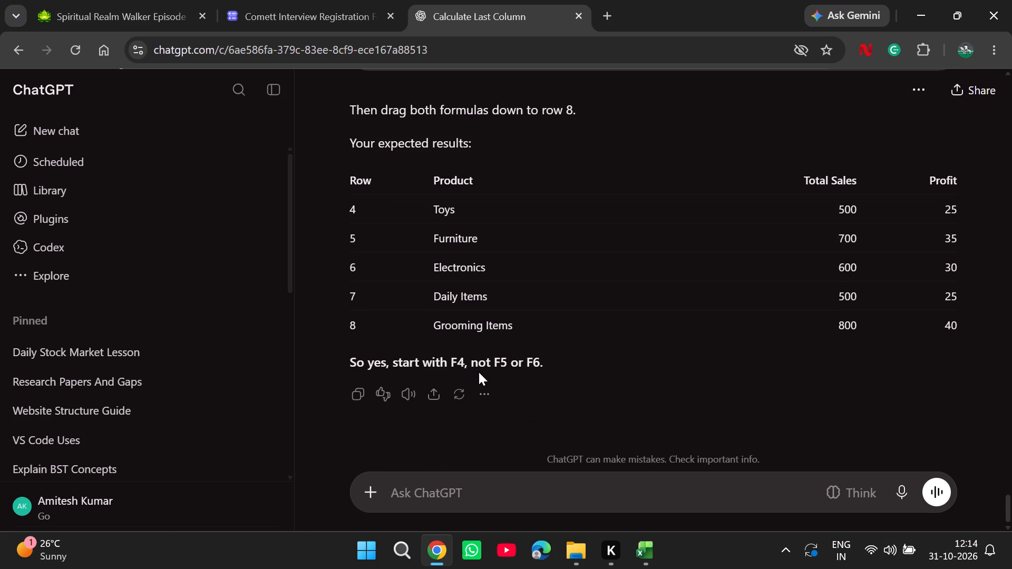
{"action": "key", "text": "alt+Tab"}
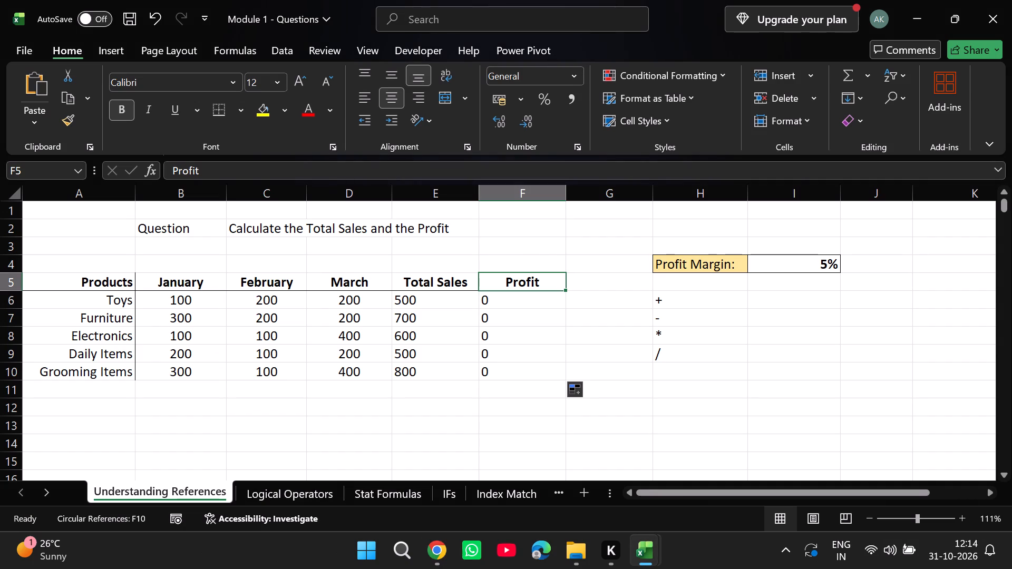
{"action": "left_click", "coordinate": [772, 399]}
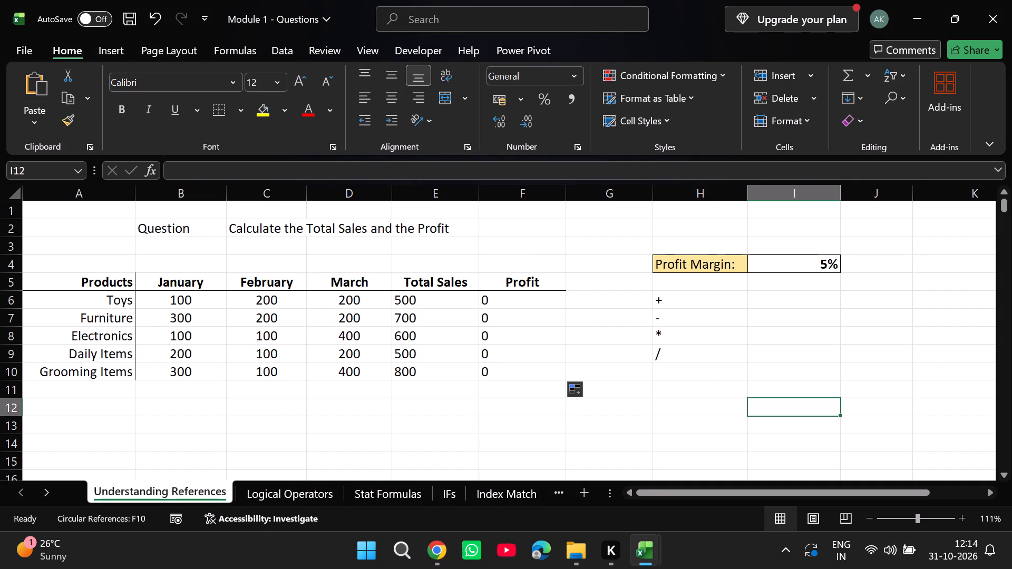
{"action": "key", "text": "alt+Tab"}
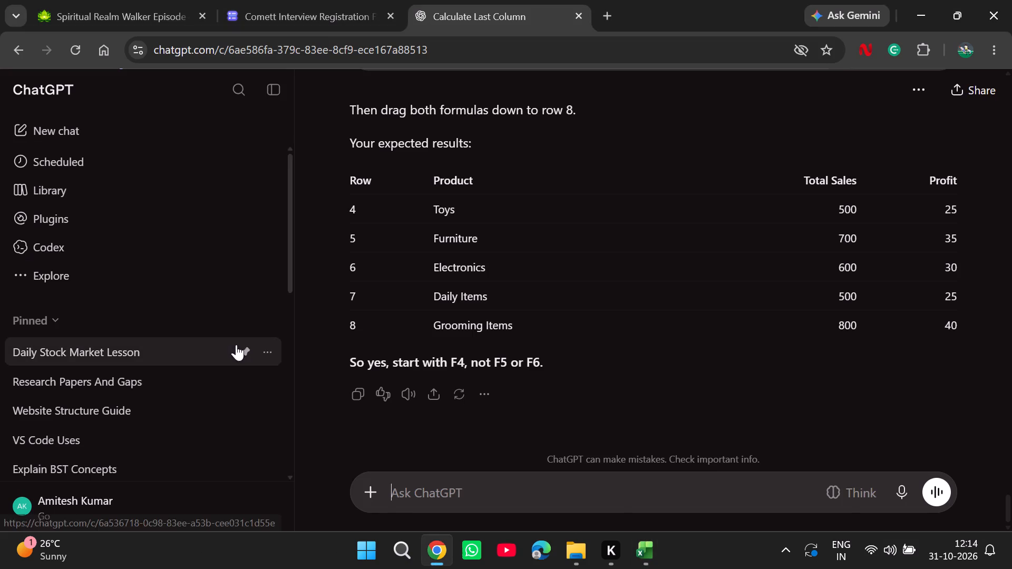
Return to the Excel workbook and review the Index Match, HLookup, Practice Lookup and Practice IM sheets for their exercises.
{"action": "key", "text": "alt+Tab"}
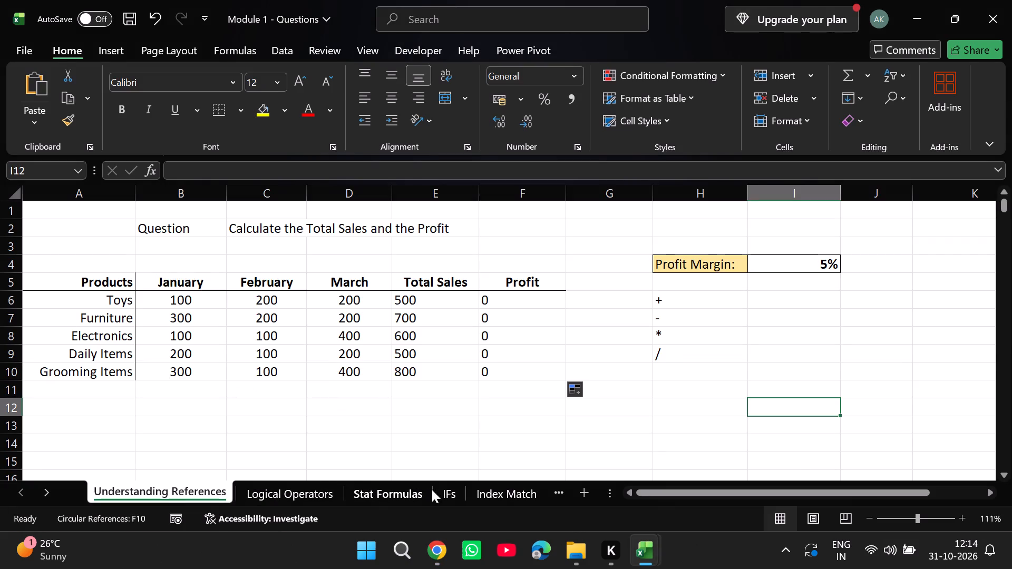
{"action": "left_click", "coordinate": [491, 492]}
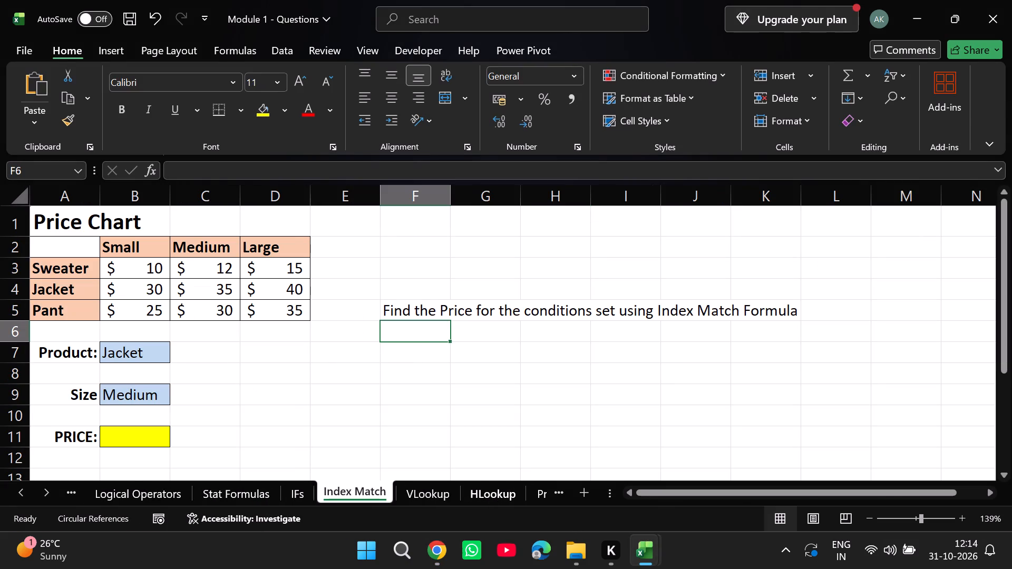
{"action": "left_click", "coordinate": [513, 488]}
{"action": "left_click", "coordinate": [533, 495]}
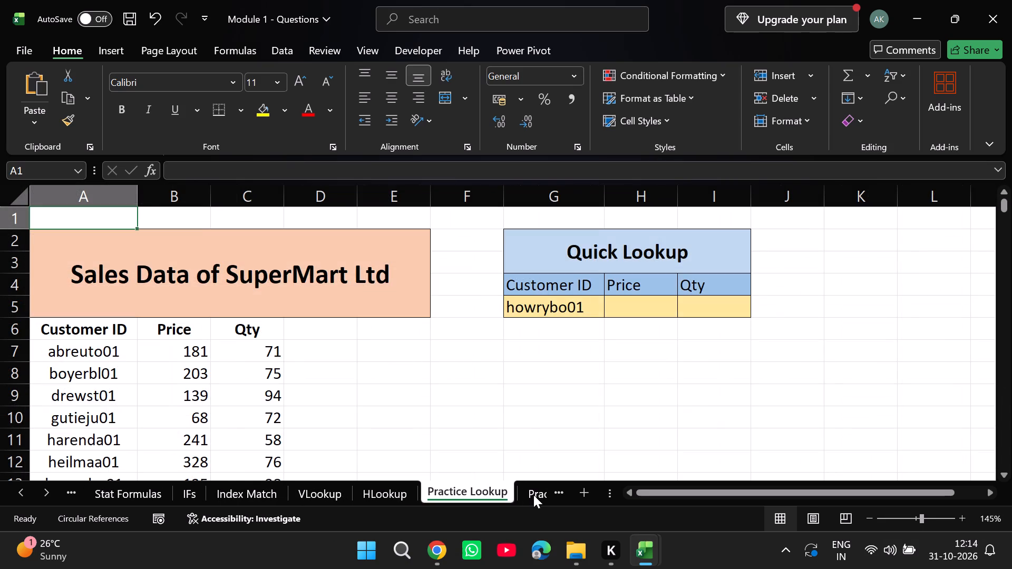
{"action": "left_click", "coordinate": [534, 490]}
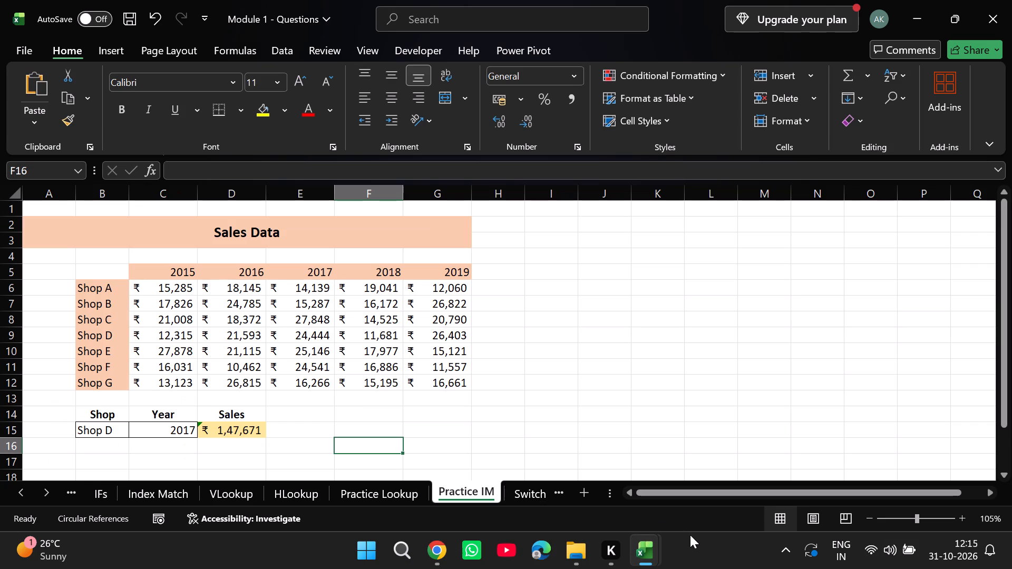
{"action": "left_click", "coordinate": [388, 501]}
{"action": "left_click", "coordinate": [469, 487]}
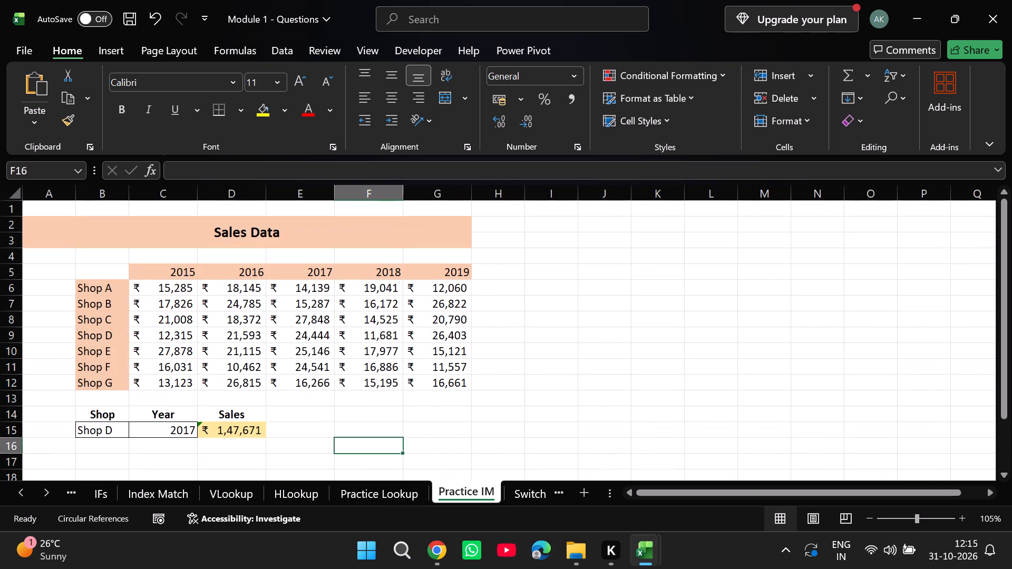
{"action": "left_click", "coordinate": [303, 493]}
{"action": "left_click", "coordinate": [359, 498]}
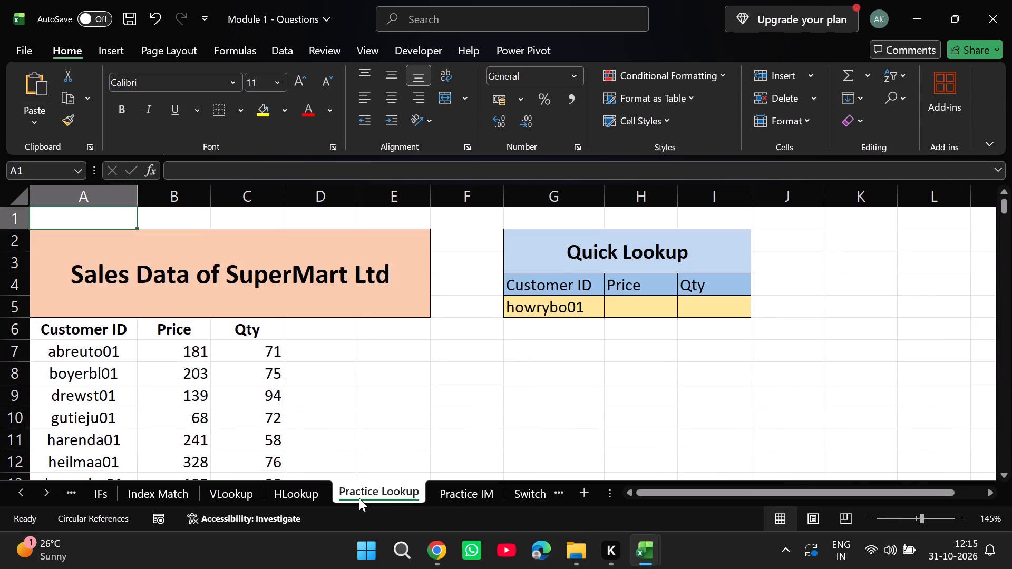
{"action": "scroll", "coordinate": [469, 377], "scroll_direction": "down", "scroll_amount": 3}
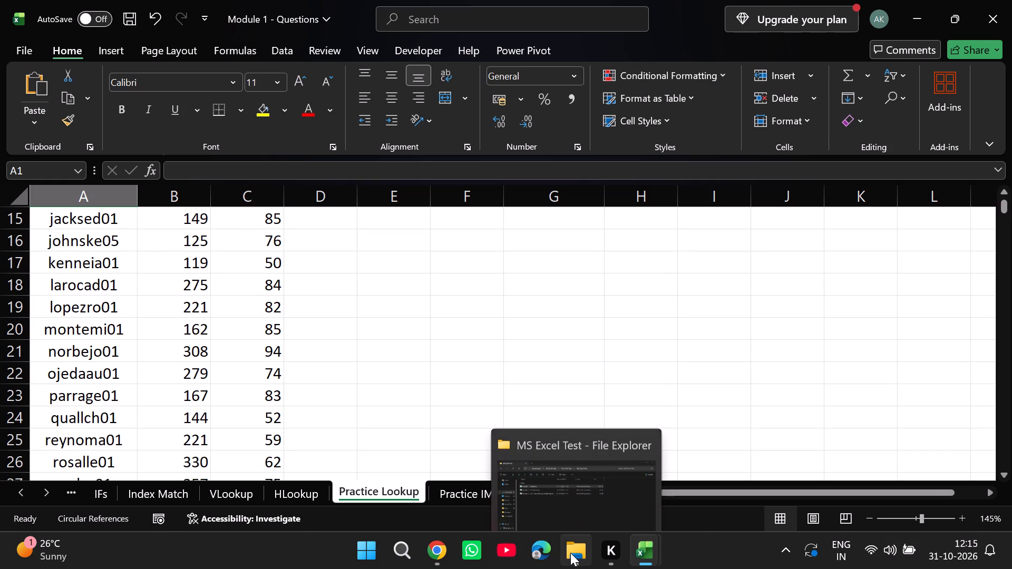